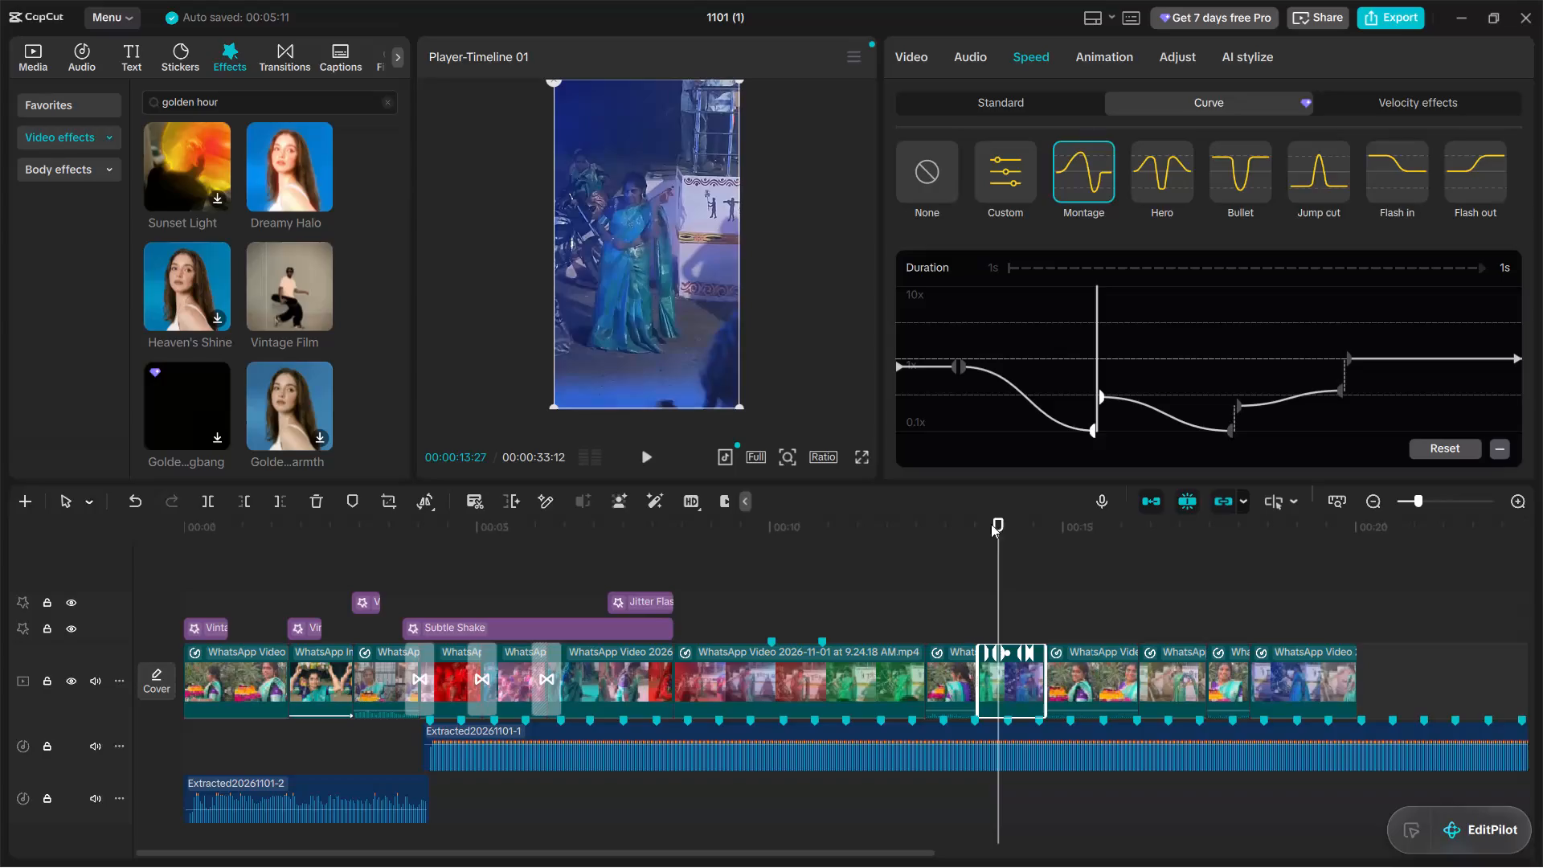
Lower the end point of the Montage speed curve below 1x on the blue-lit dance clip near 14 seconds, and preview the clip.
left_click_drag(1004, 519, 980, 543)
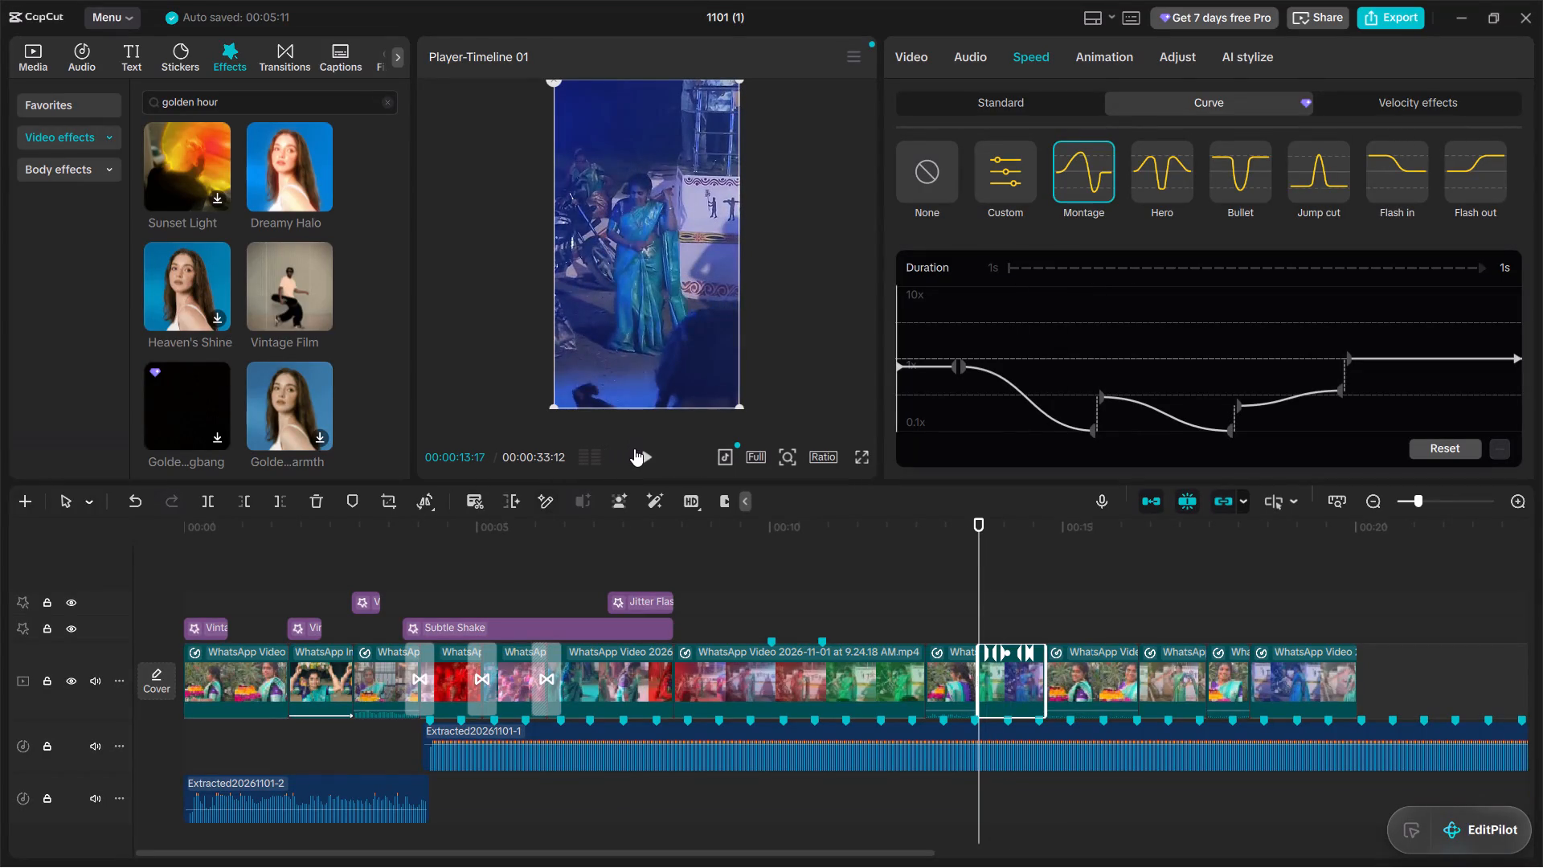
left_click(640, 452)
left_click(648, 452)
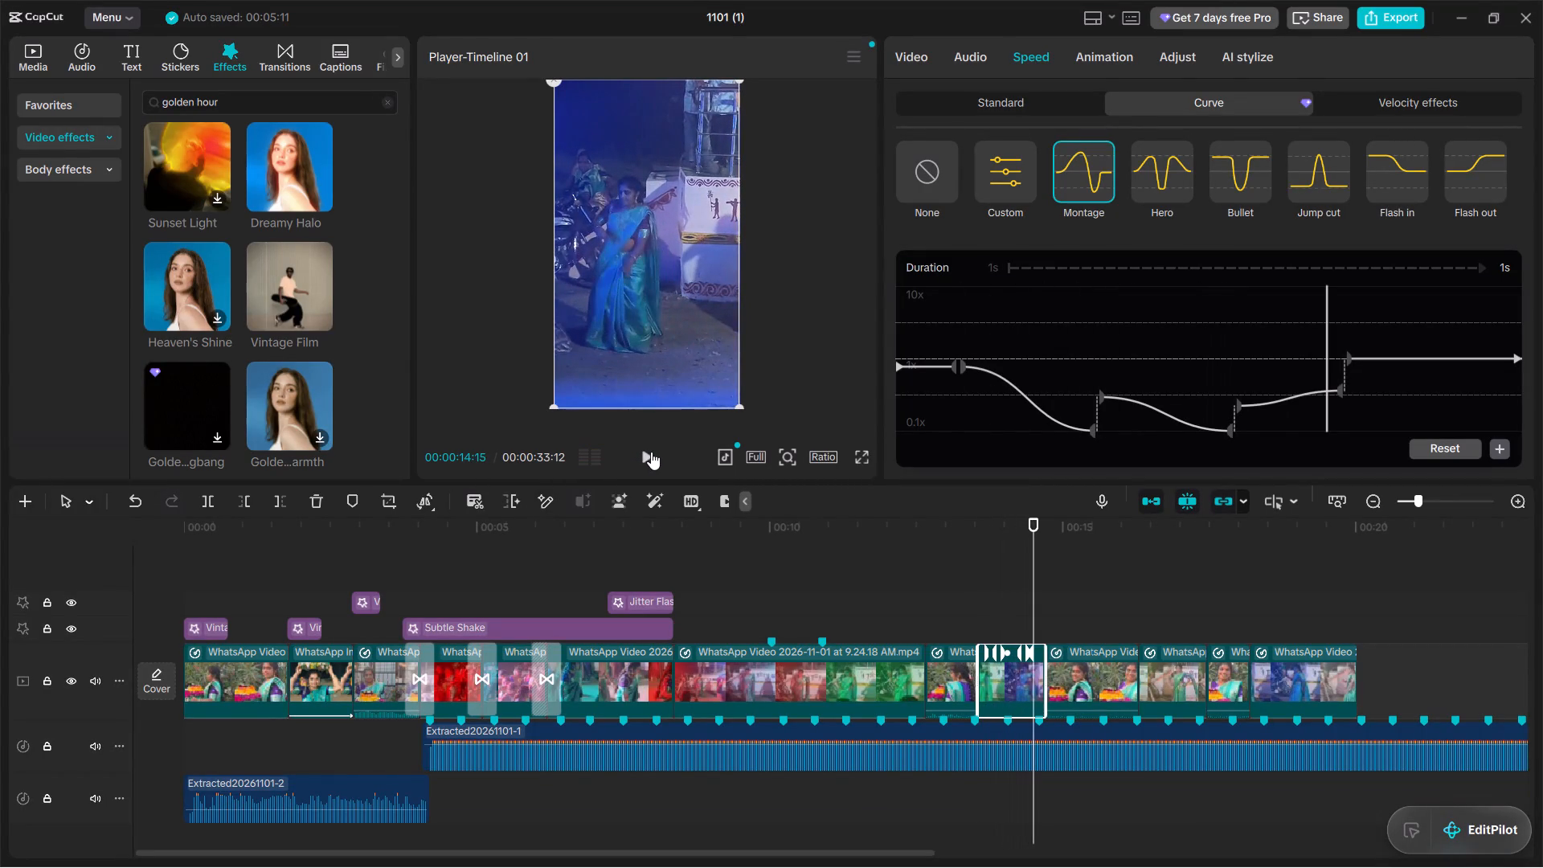
left_click(651, 452)
left_click(653, 452)
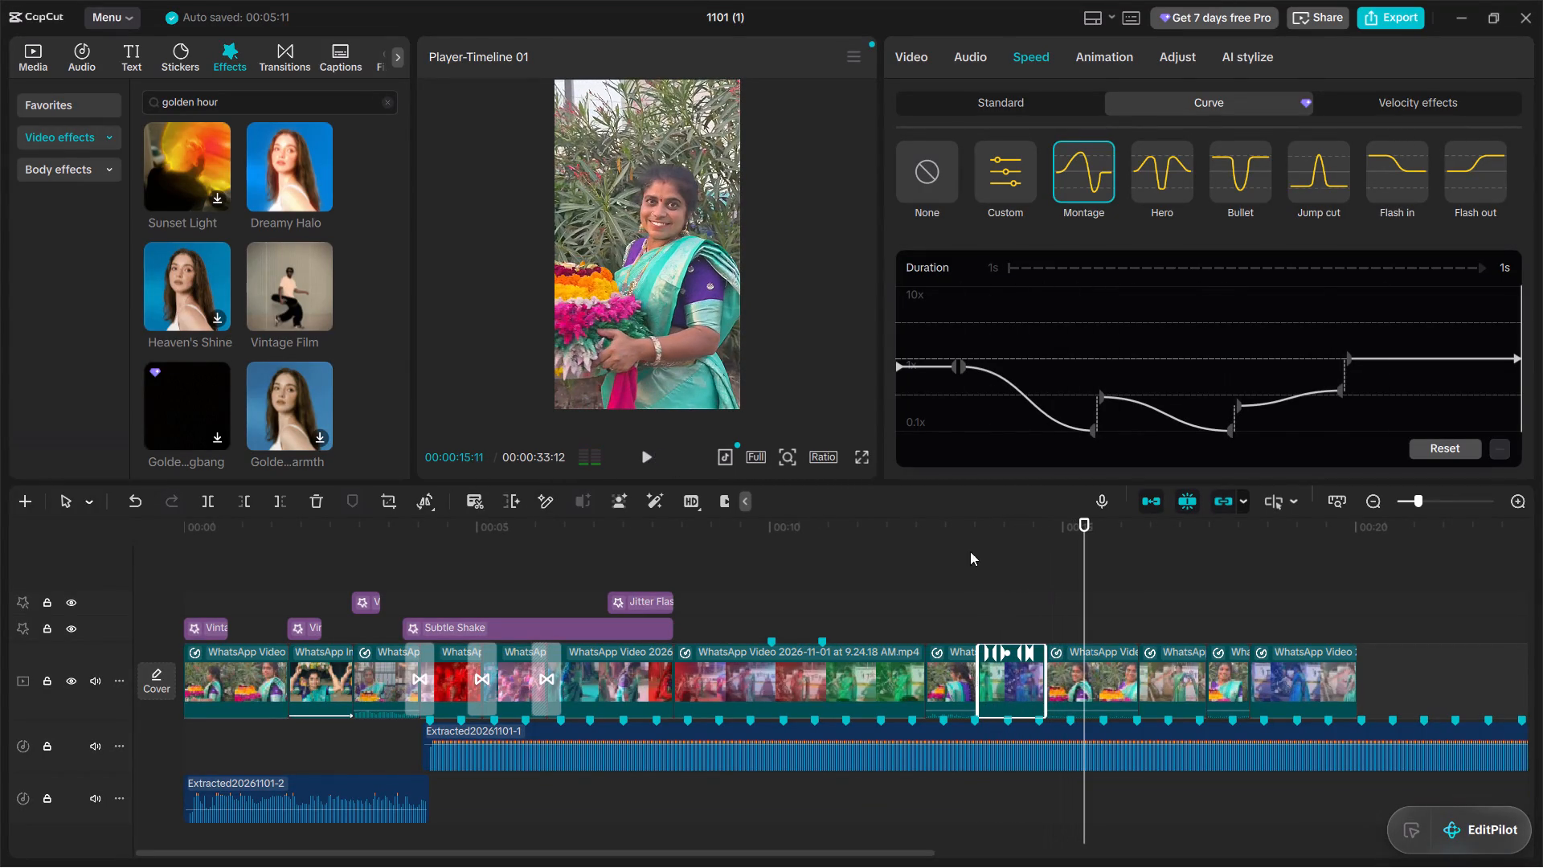
left_click(1435, 360)
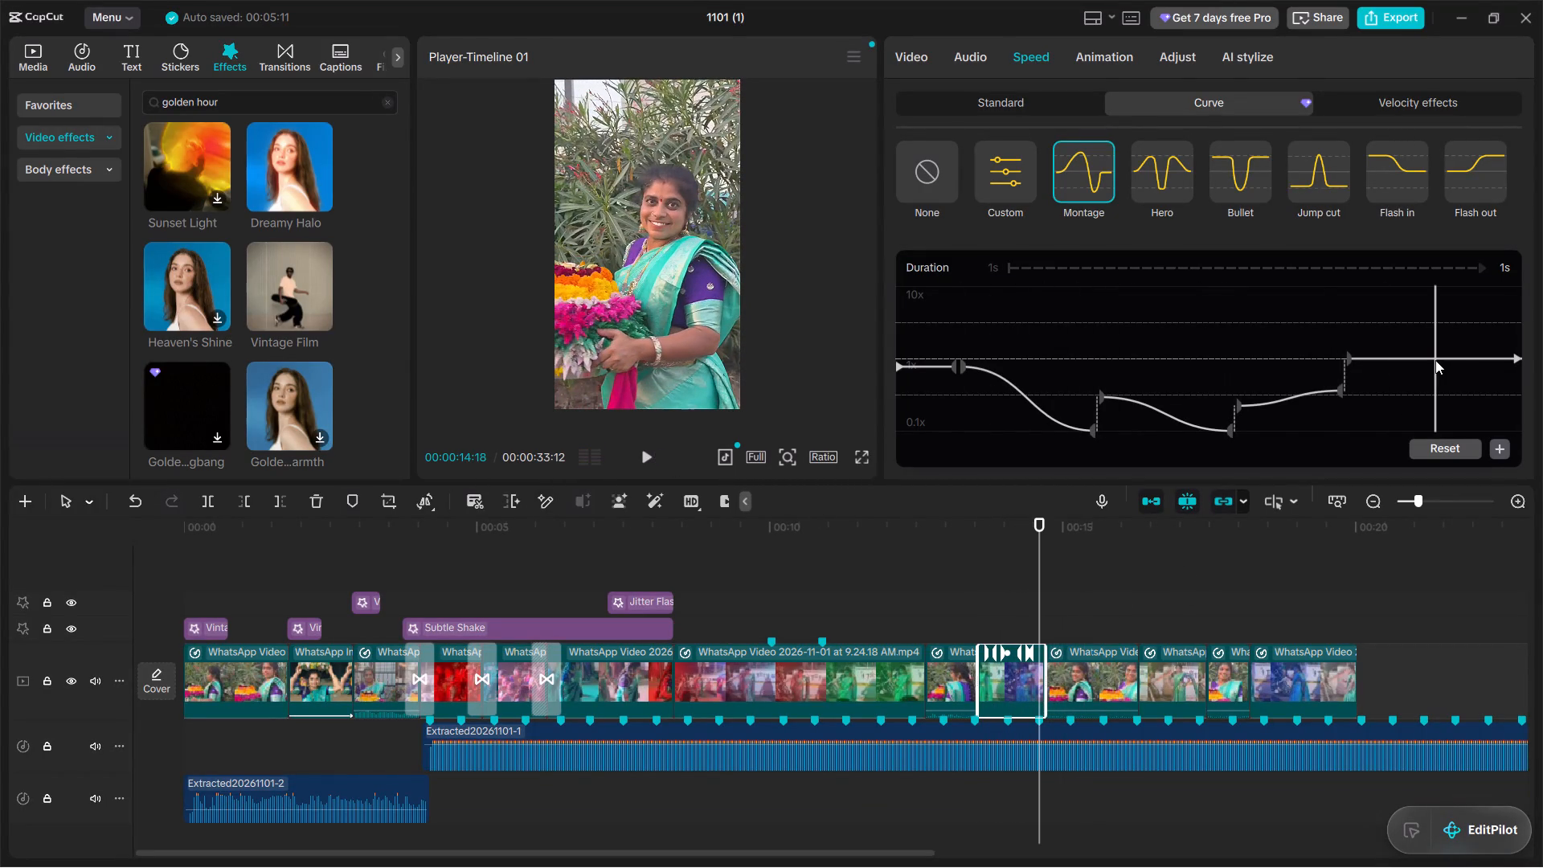
left_click_drag(1517, 354, 1514, 371)
left_click_drag(1514, 371, 1514, 395)
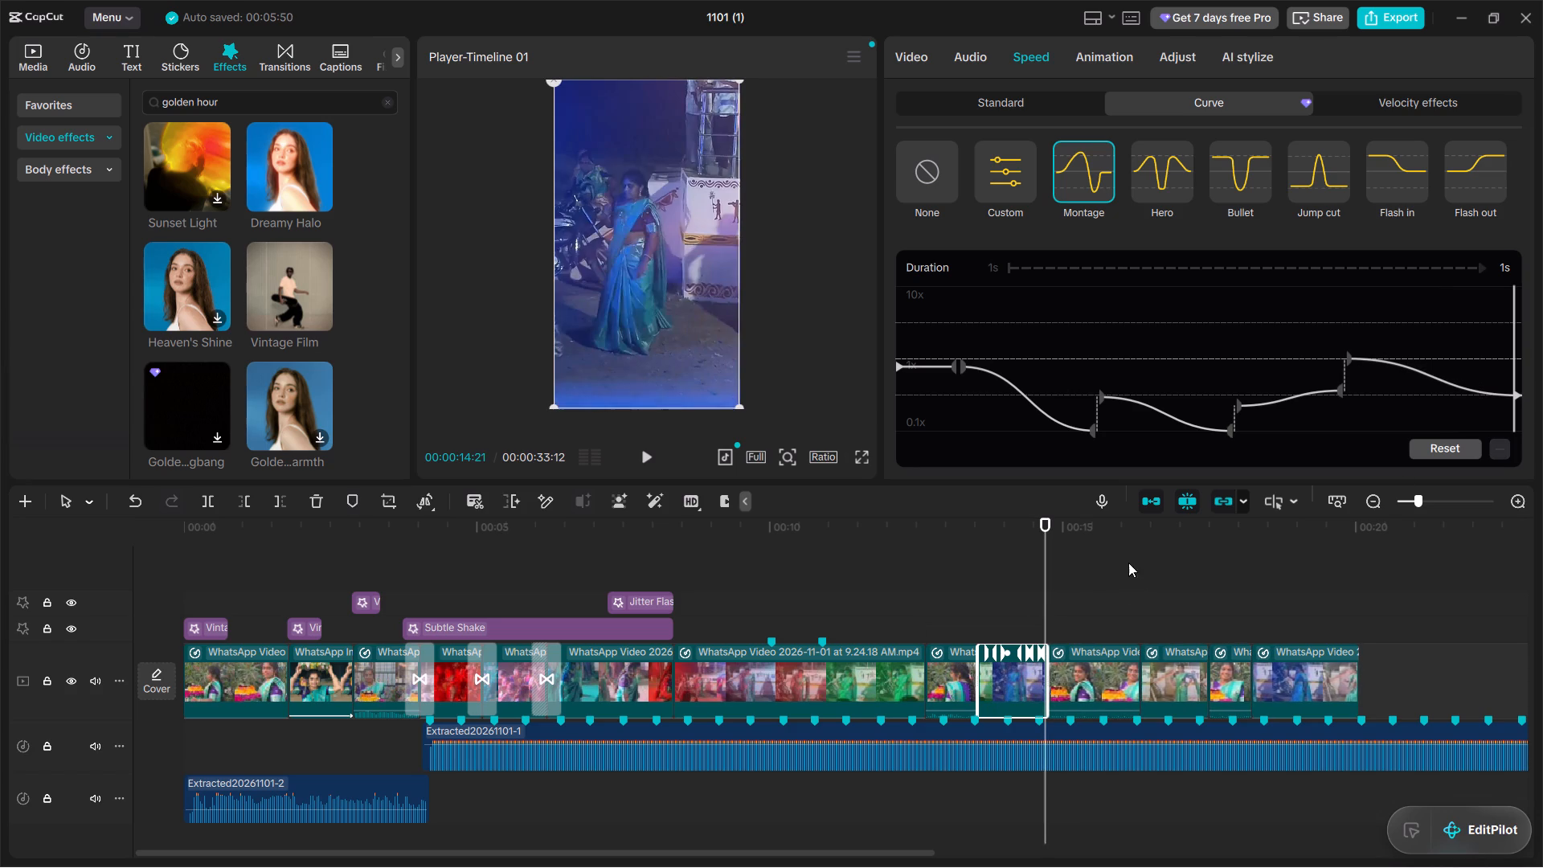
left_click_drag(1048, 523, 993, 579)
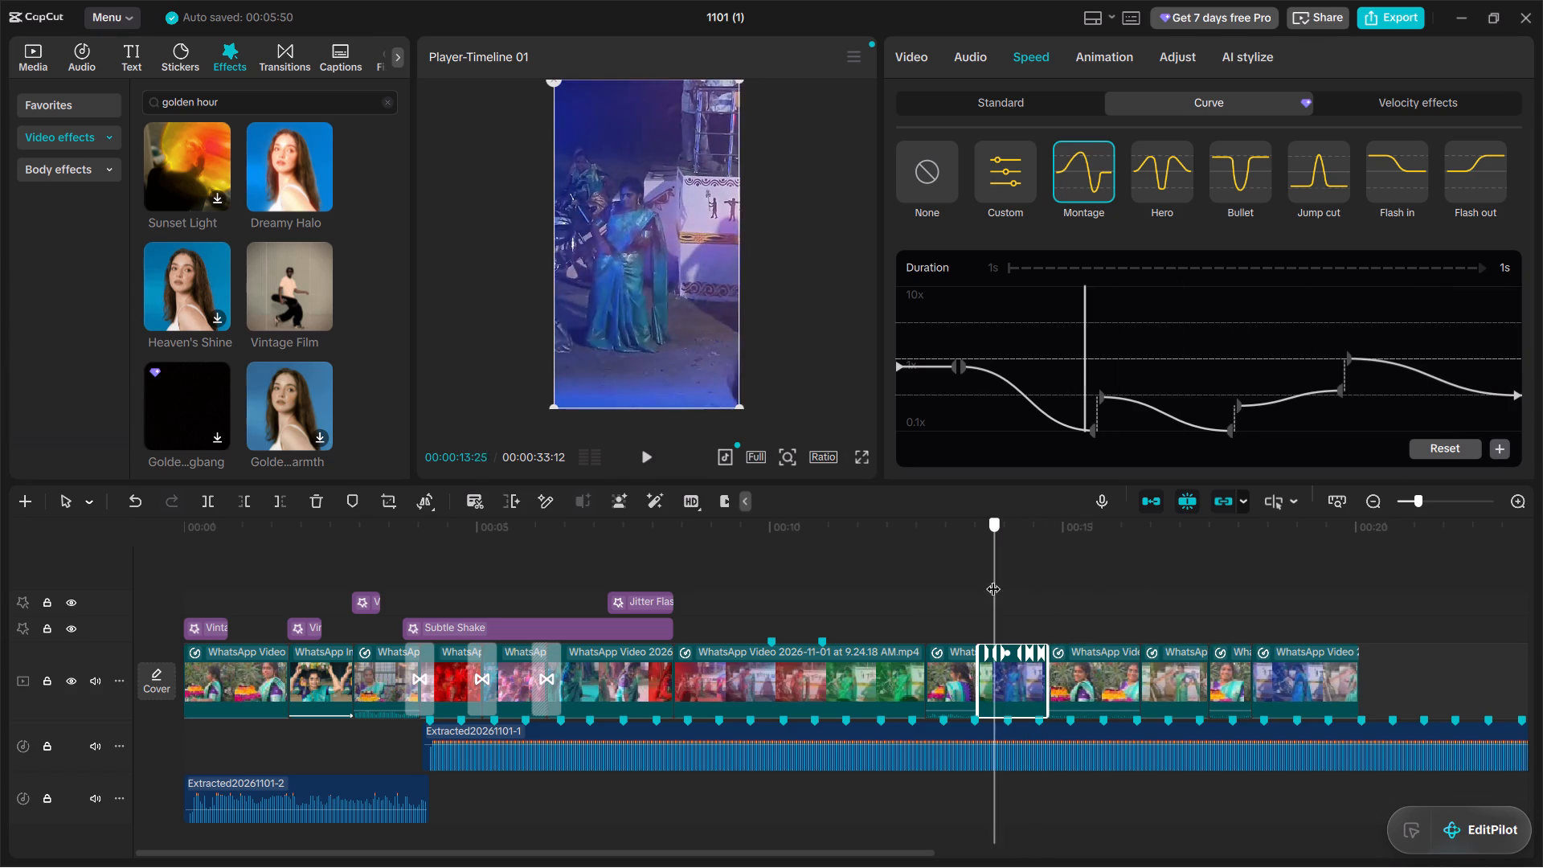
left_click_drag(993, 579, 980, 592)
left_click(655, 458)
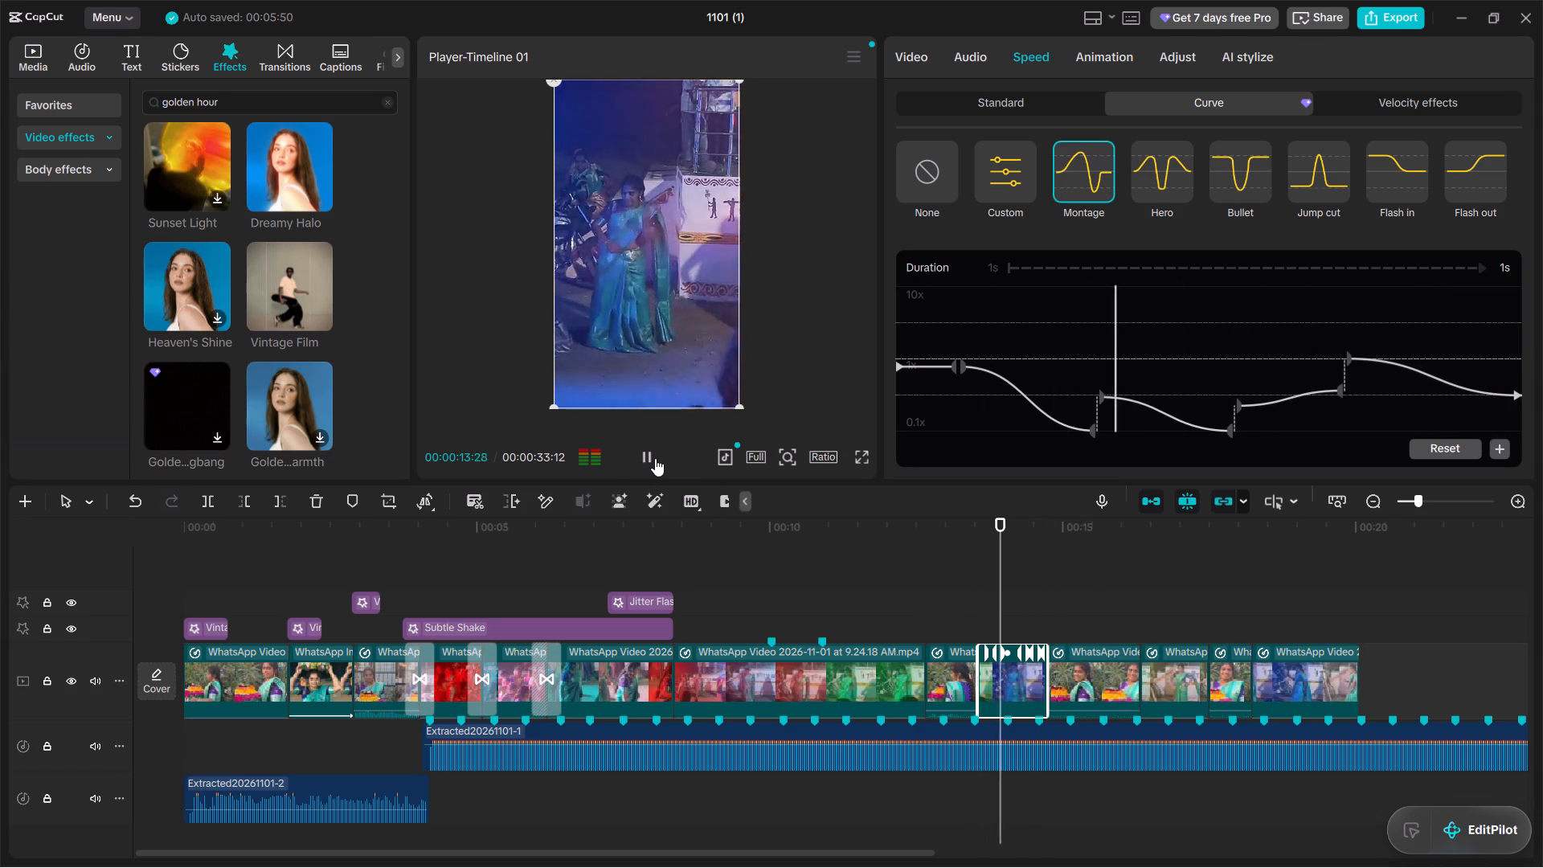
left_click(655, 458)
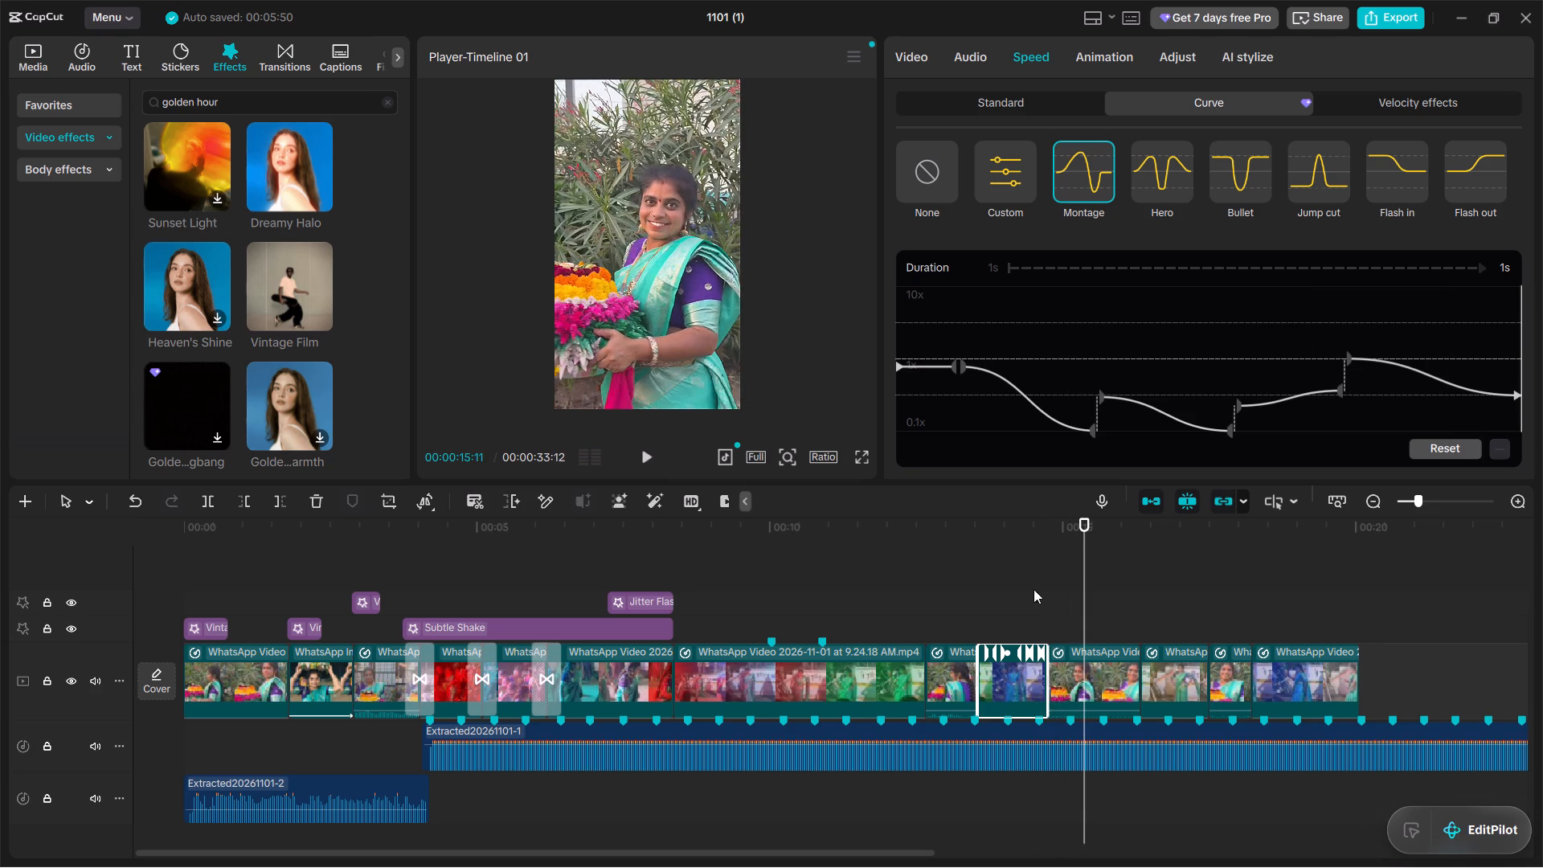
On the following flower-arrangement clip, slow the speed curve after its first point, raise the curve's start above 1x, and preview it.
left_click(1109, 677)
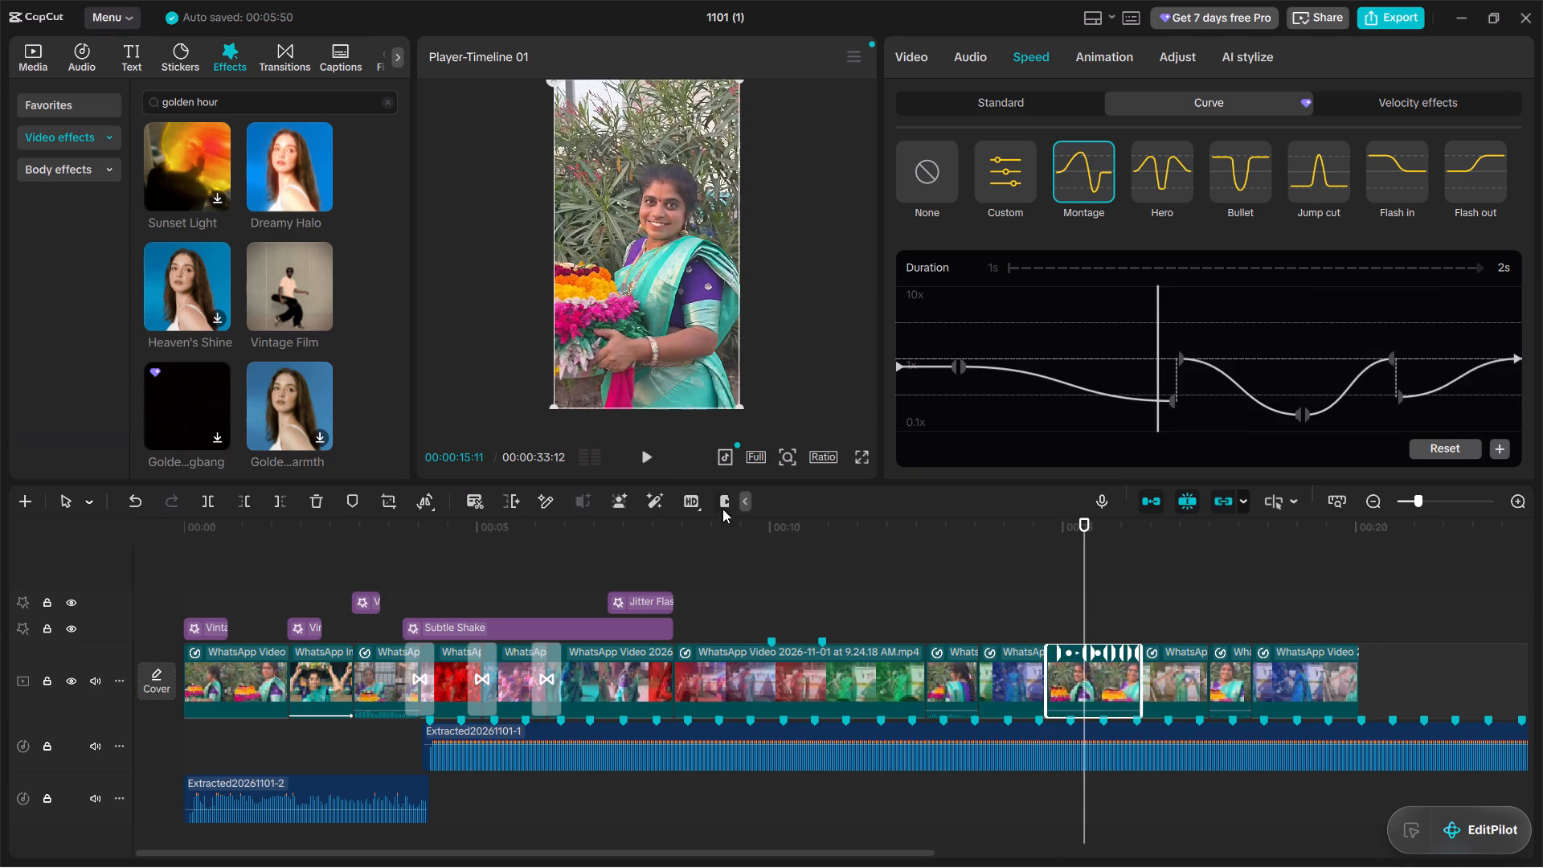
left_click(649, 452)
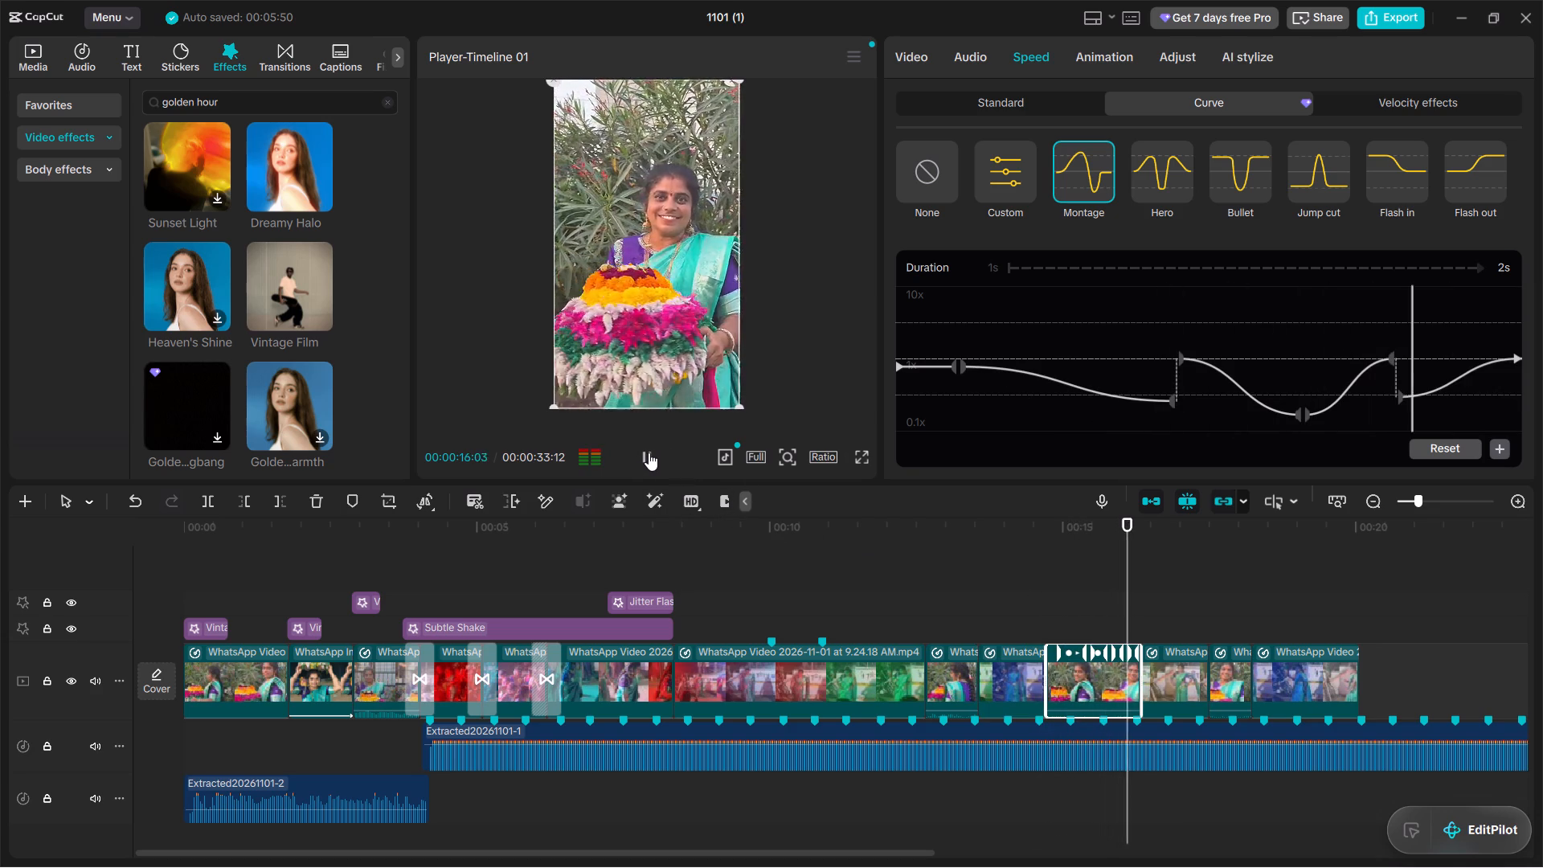
left_click(649, 452)
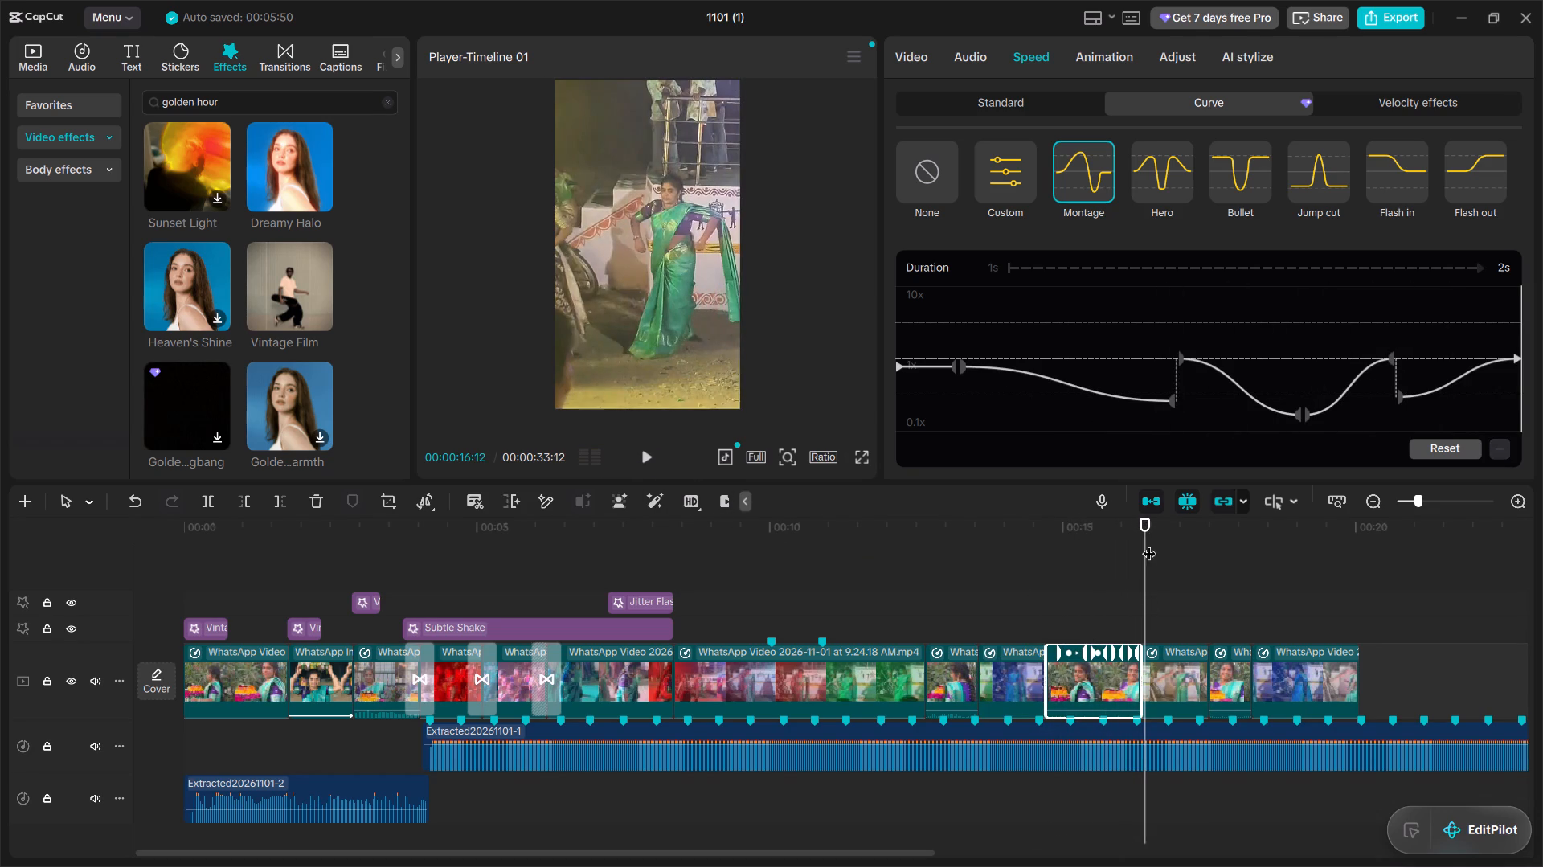
left_click_drag(1149, 543, 1066, 590)
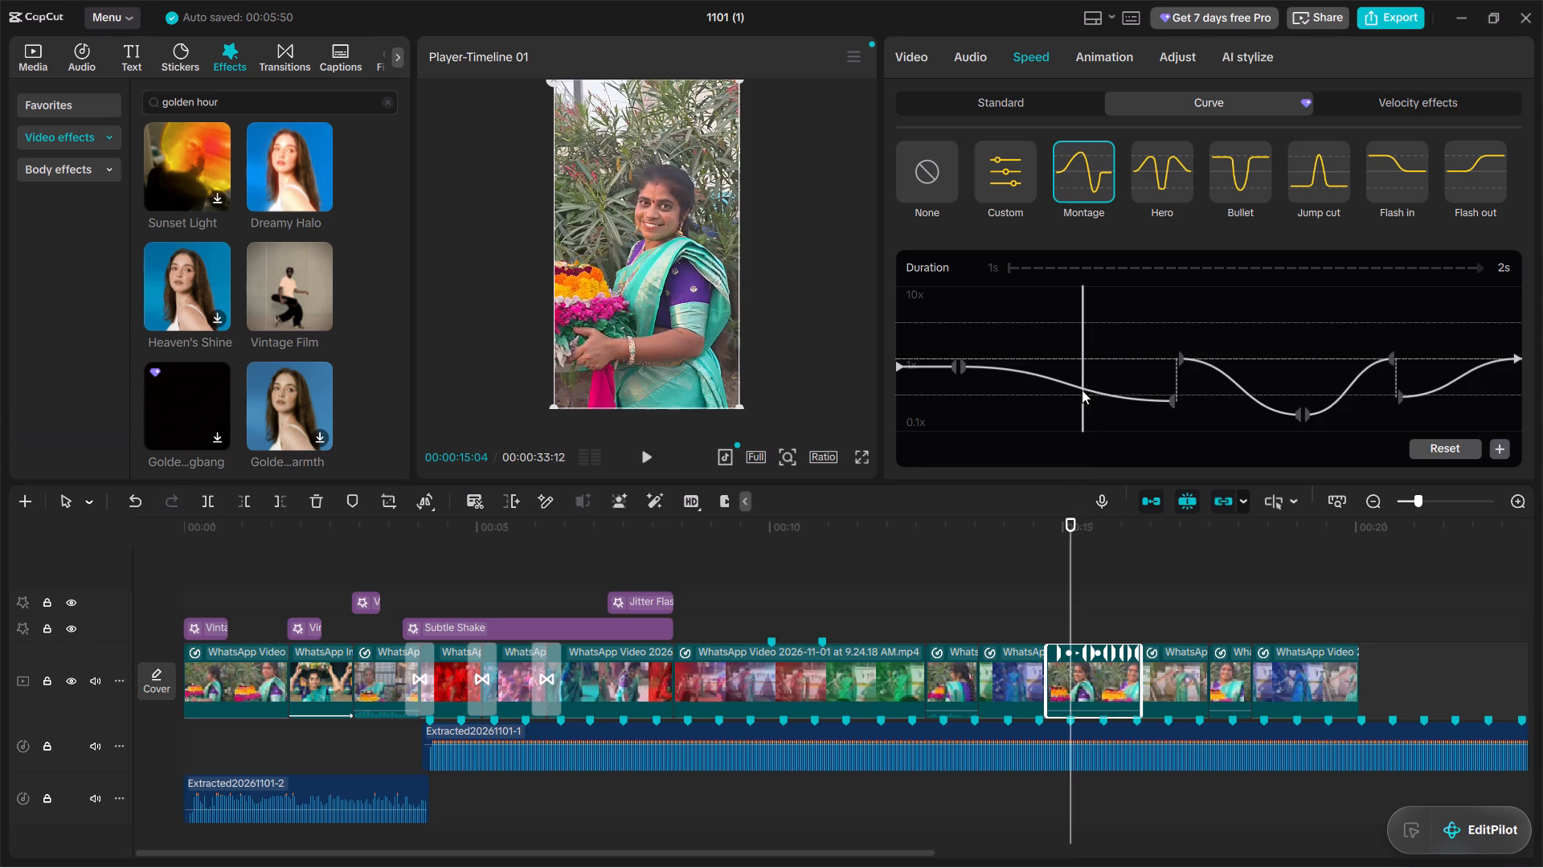
left_click(1082, 389)
left_click_drag(1081, 382, 1072, 394)
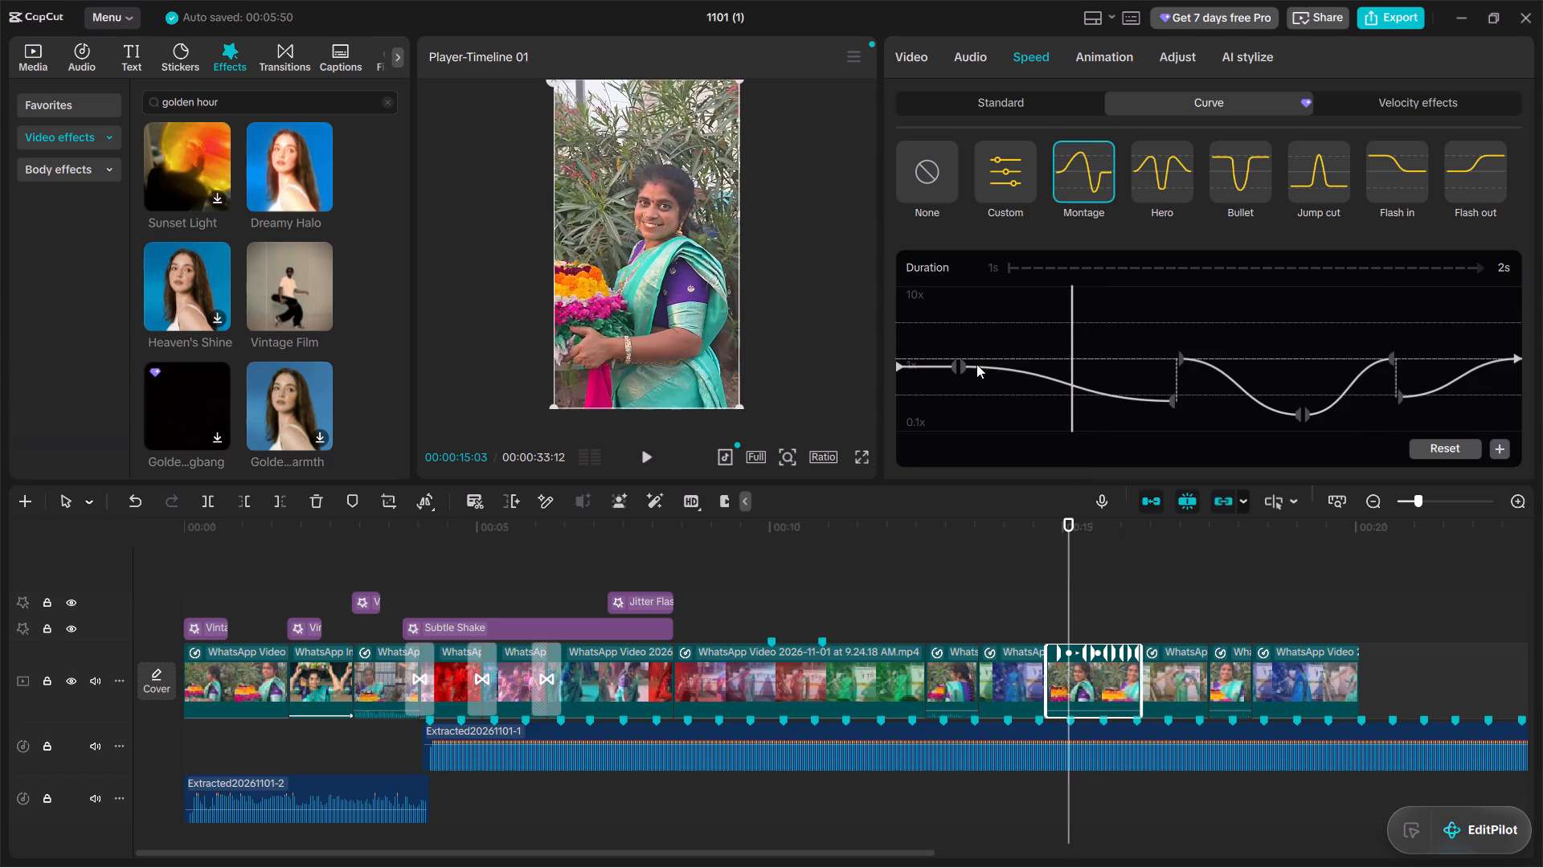
left_click_drag(973, 362, 971, 377)
left_click(963, 363)
left_click_drag(963, 363, 967, 377)
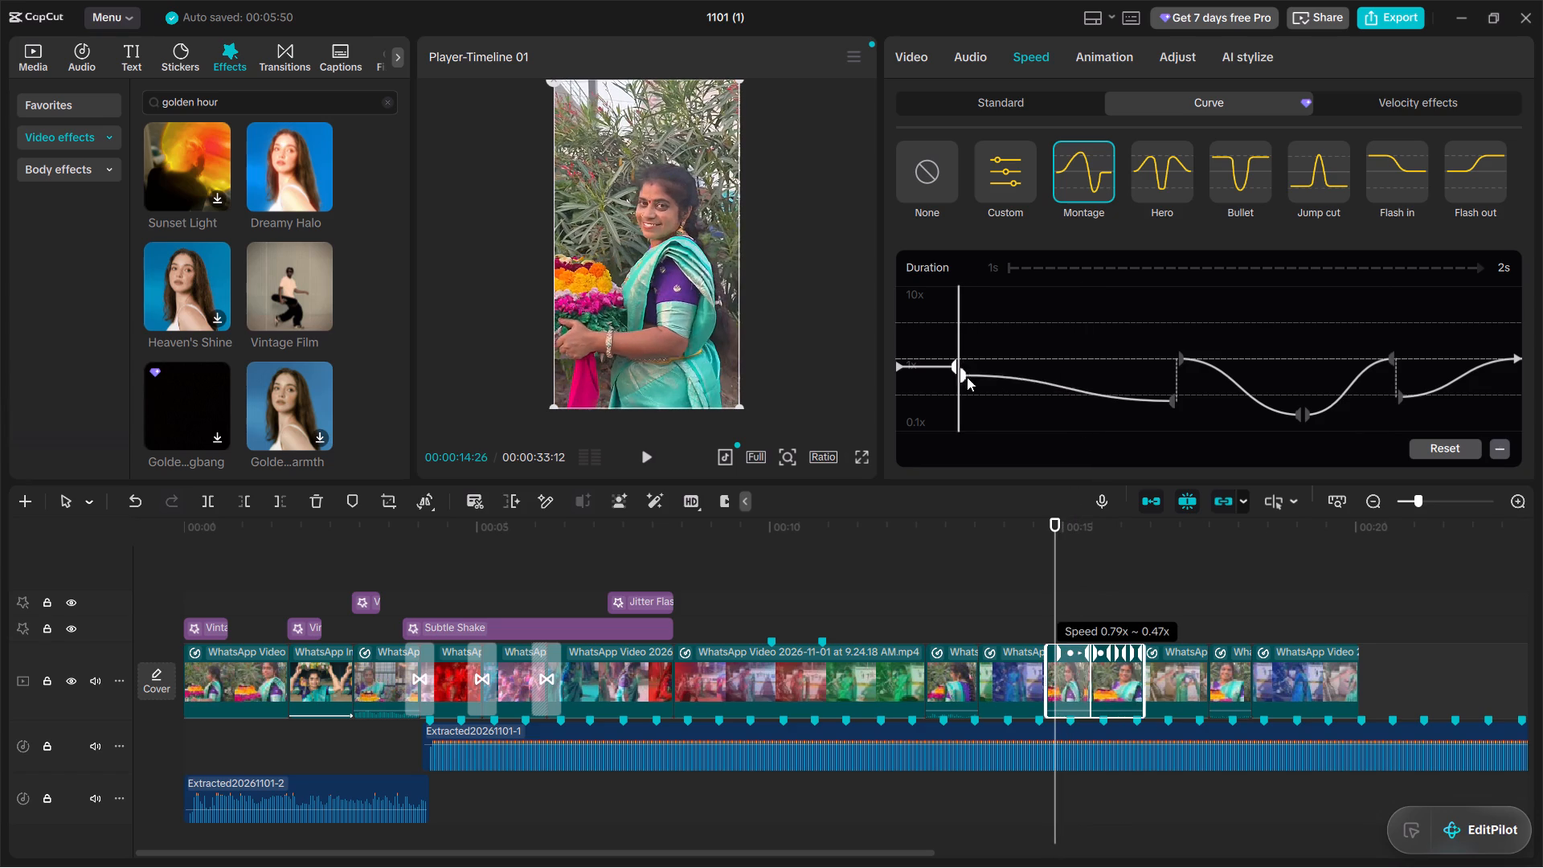
left_click_drag(967, 377, 964, 392)
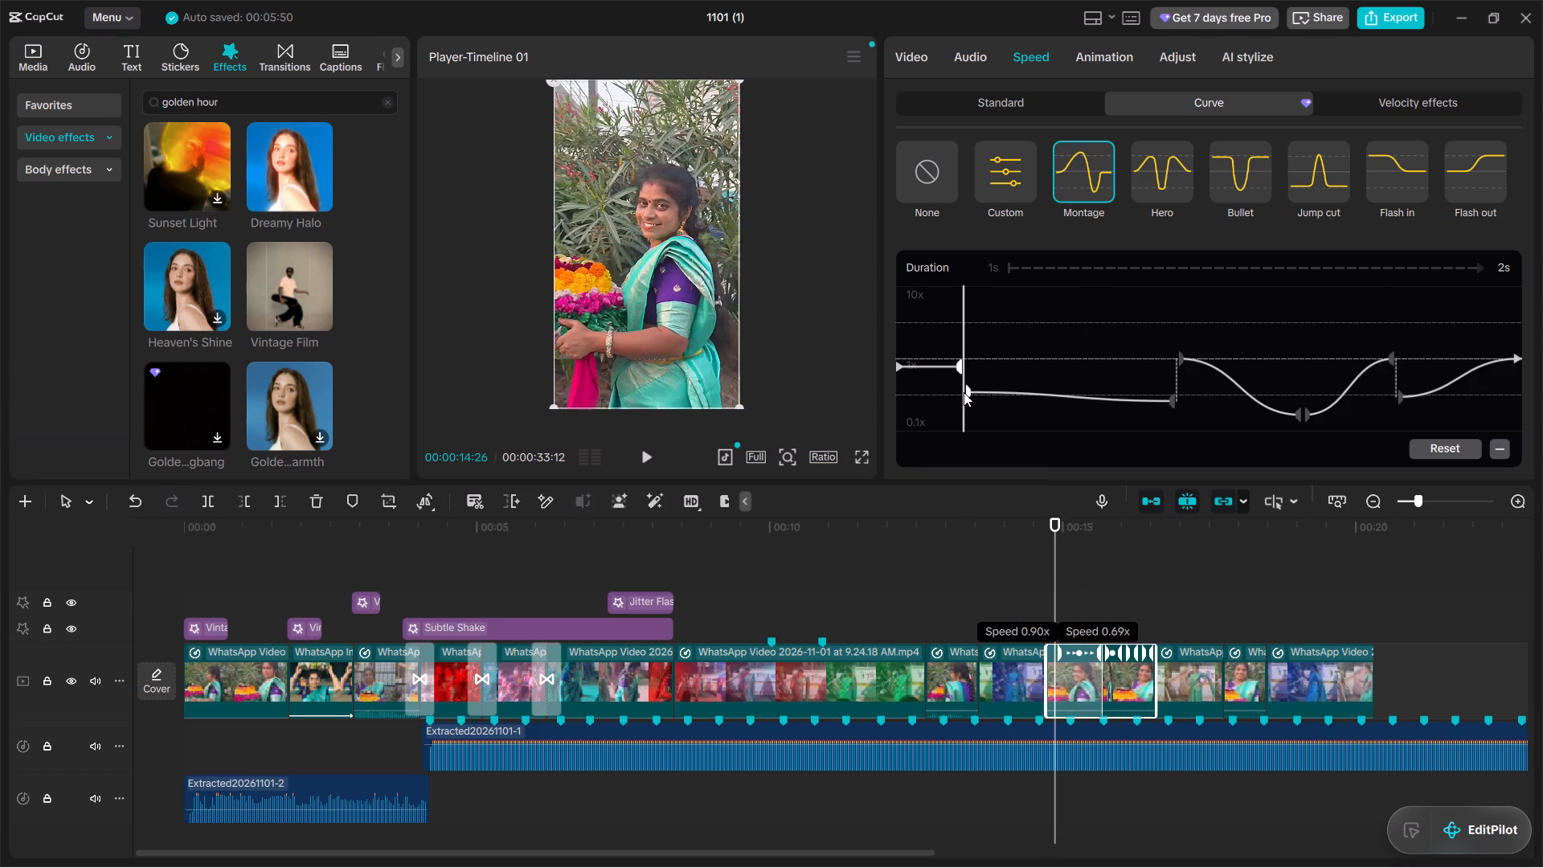
left_click_drag(964, 392, 969, 385)
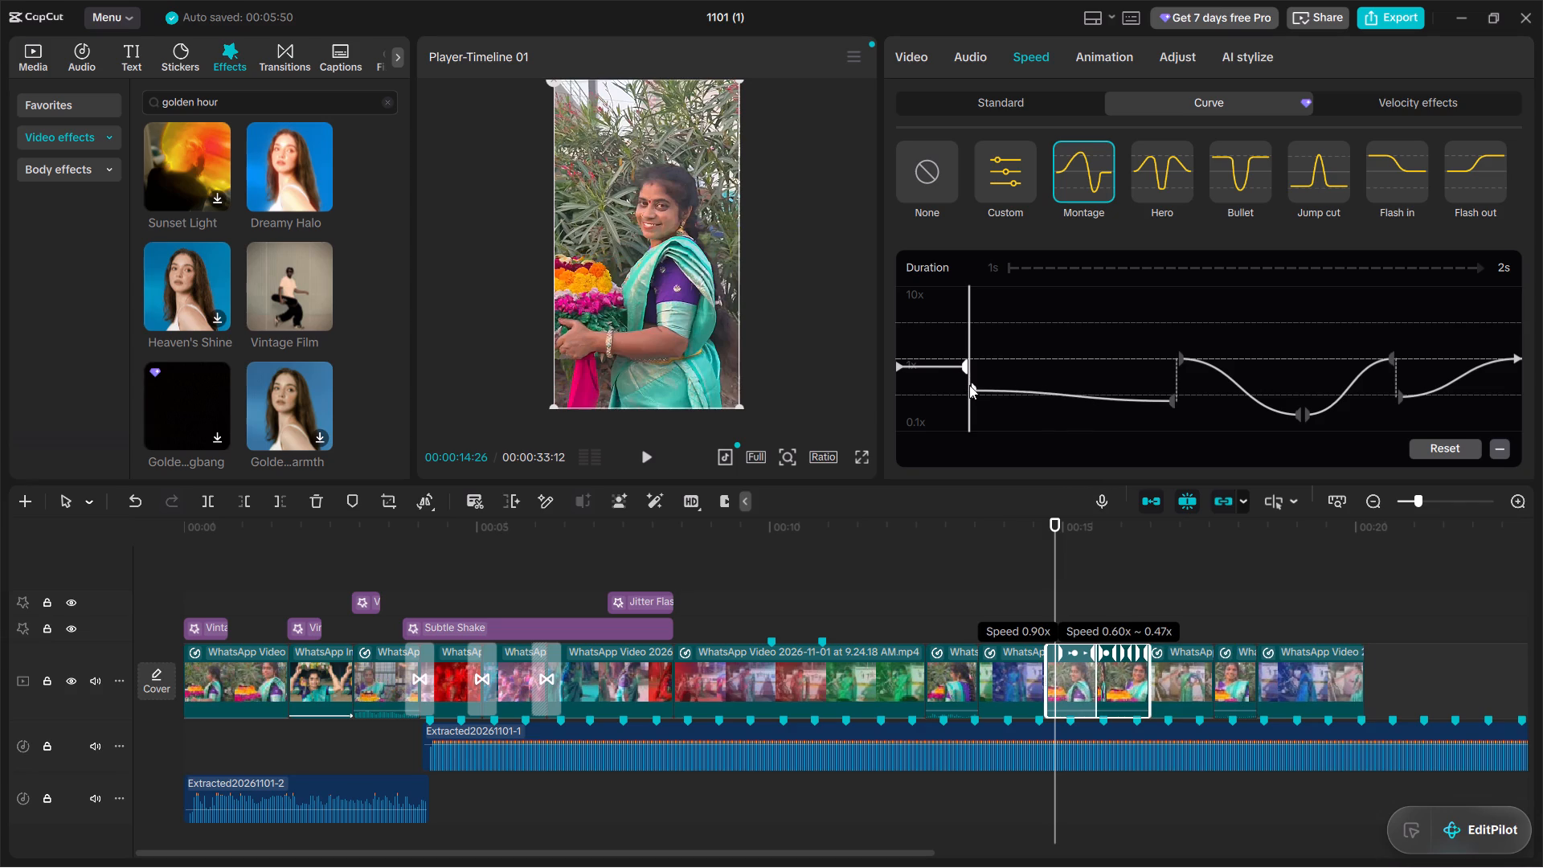
left_click_drag(969, 385, 968, 390)
left_click_drag(898, 362, 902, 348)
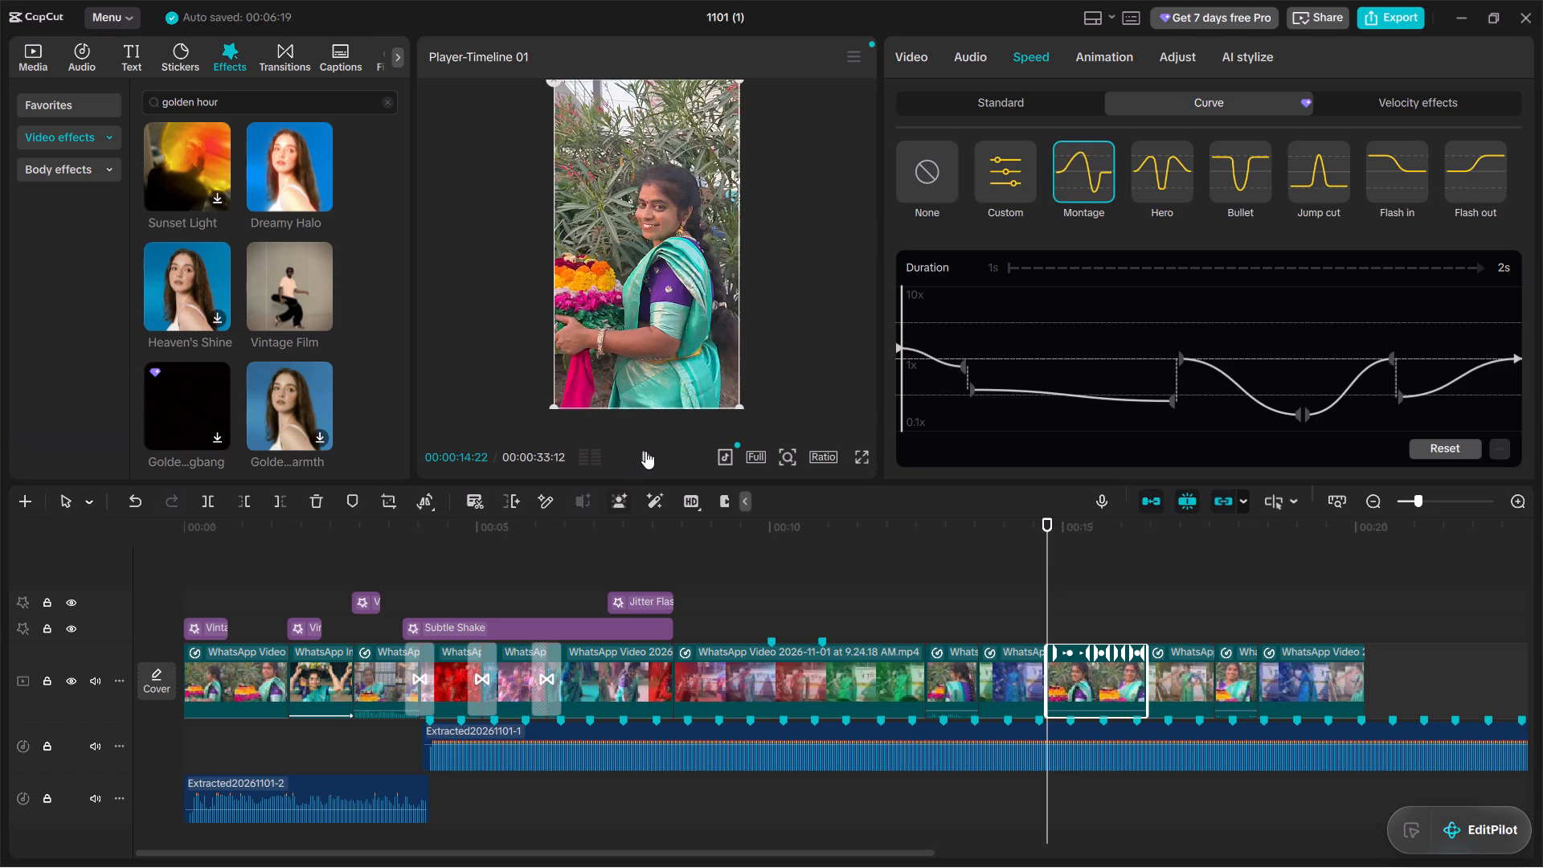
left_click(645, 451)
left_click(647, 451)
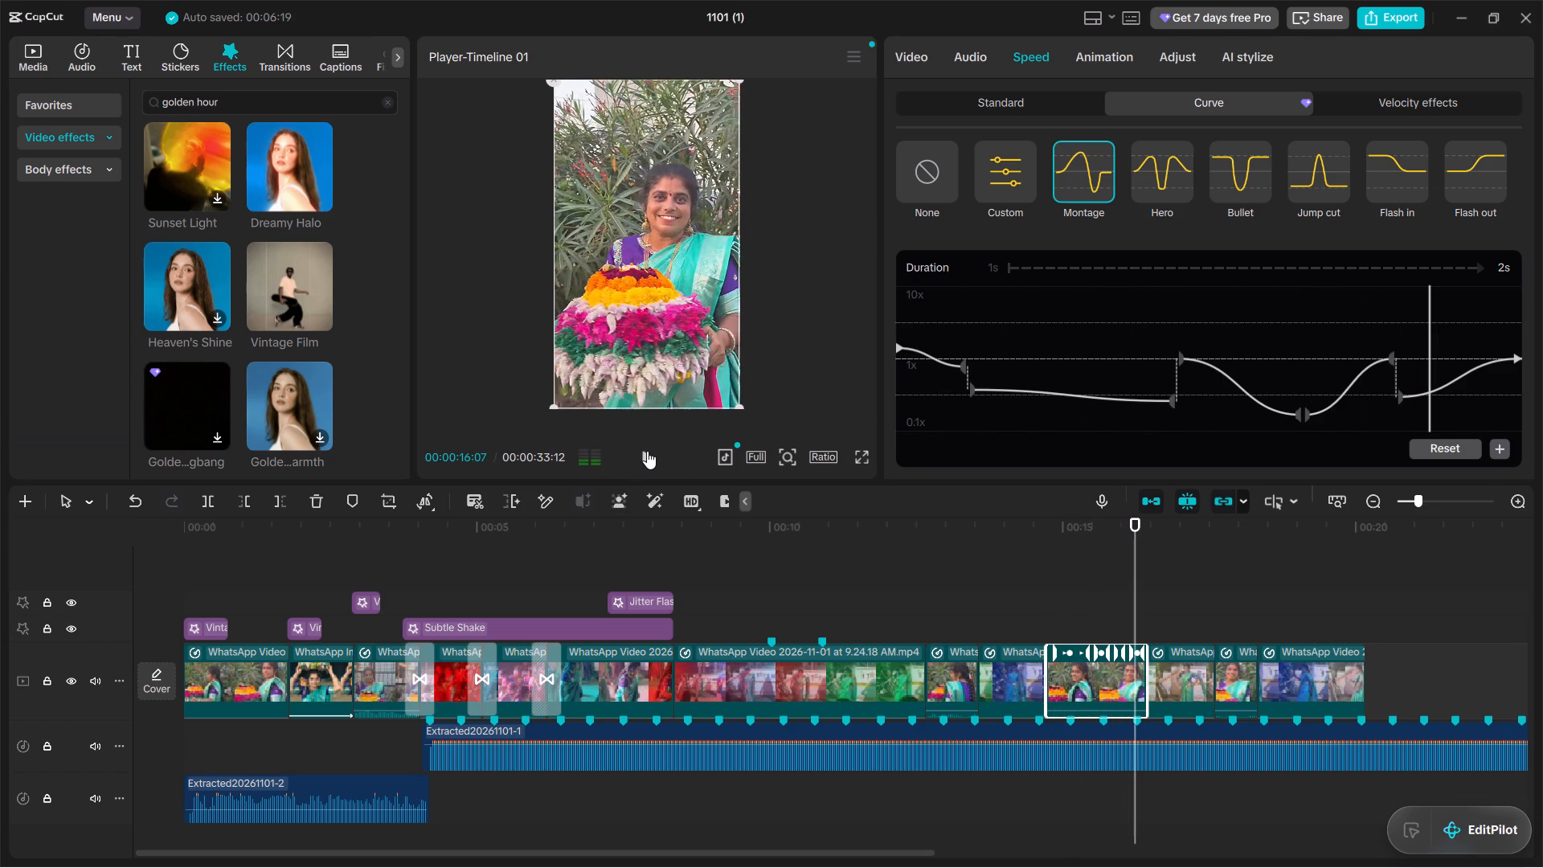
double_click(647, 451)
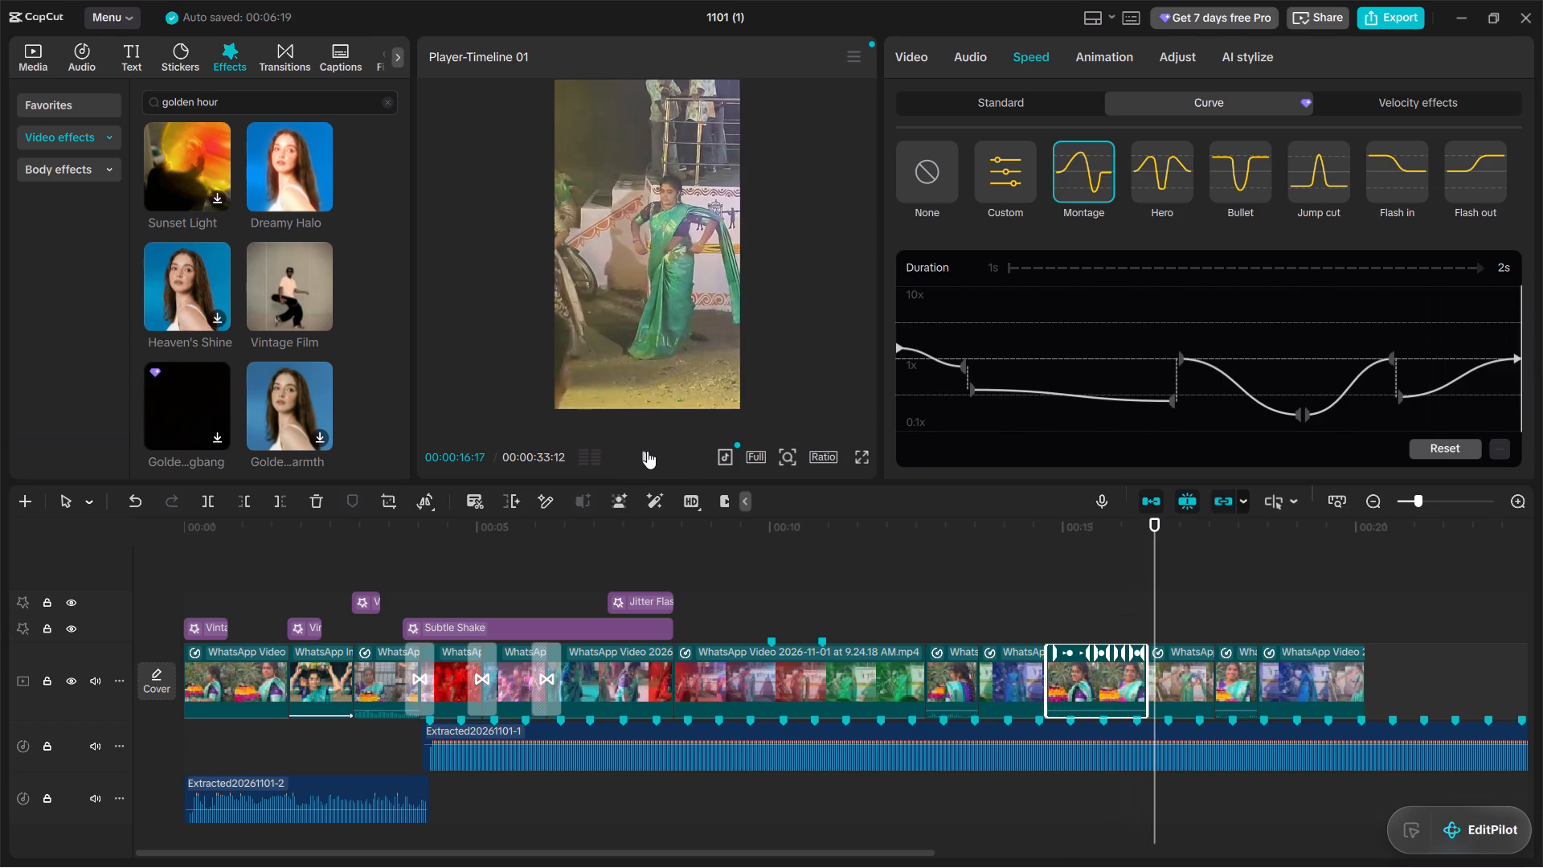
Review the clips from about 12 seconds onward, playing from the blue-lit dance clip to check the speed ramps.
left_click(1189, 689)
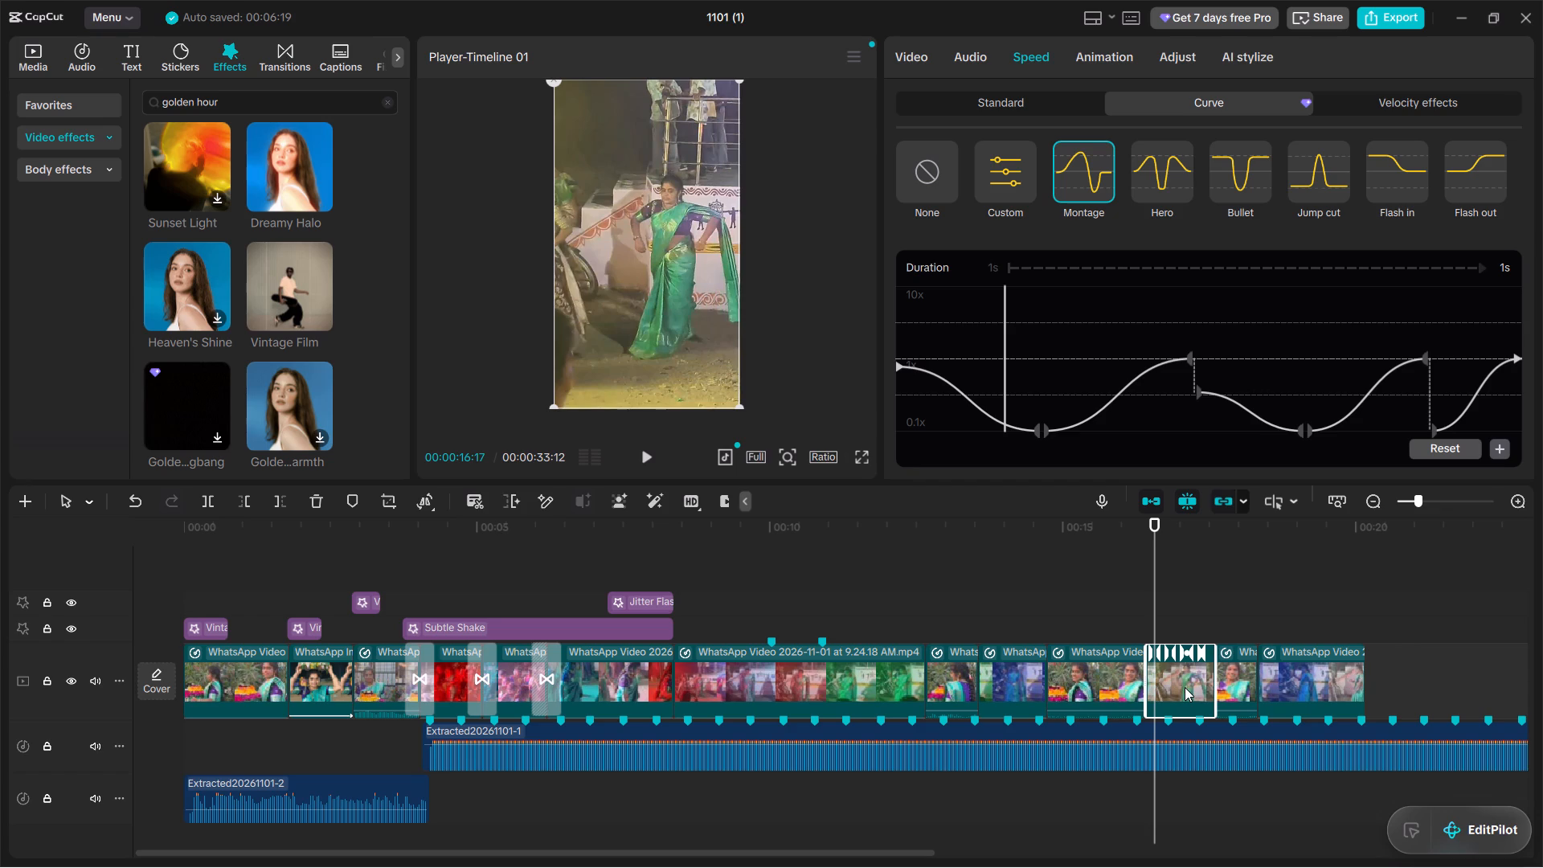
scroll(1185, 687, "down", 3)
scroll(1185, 687, "up", 1)
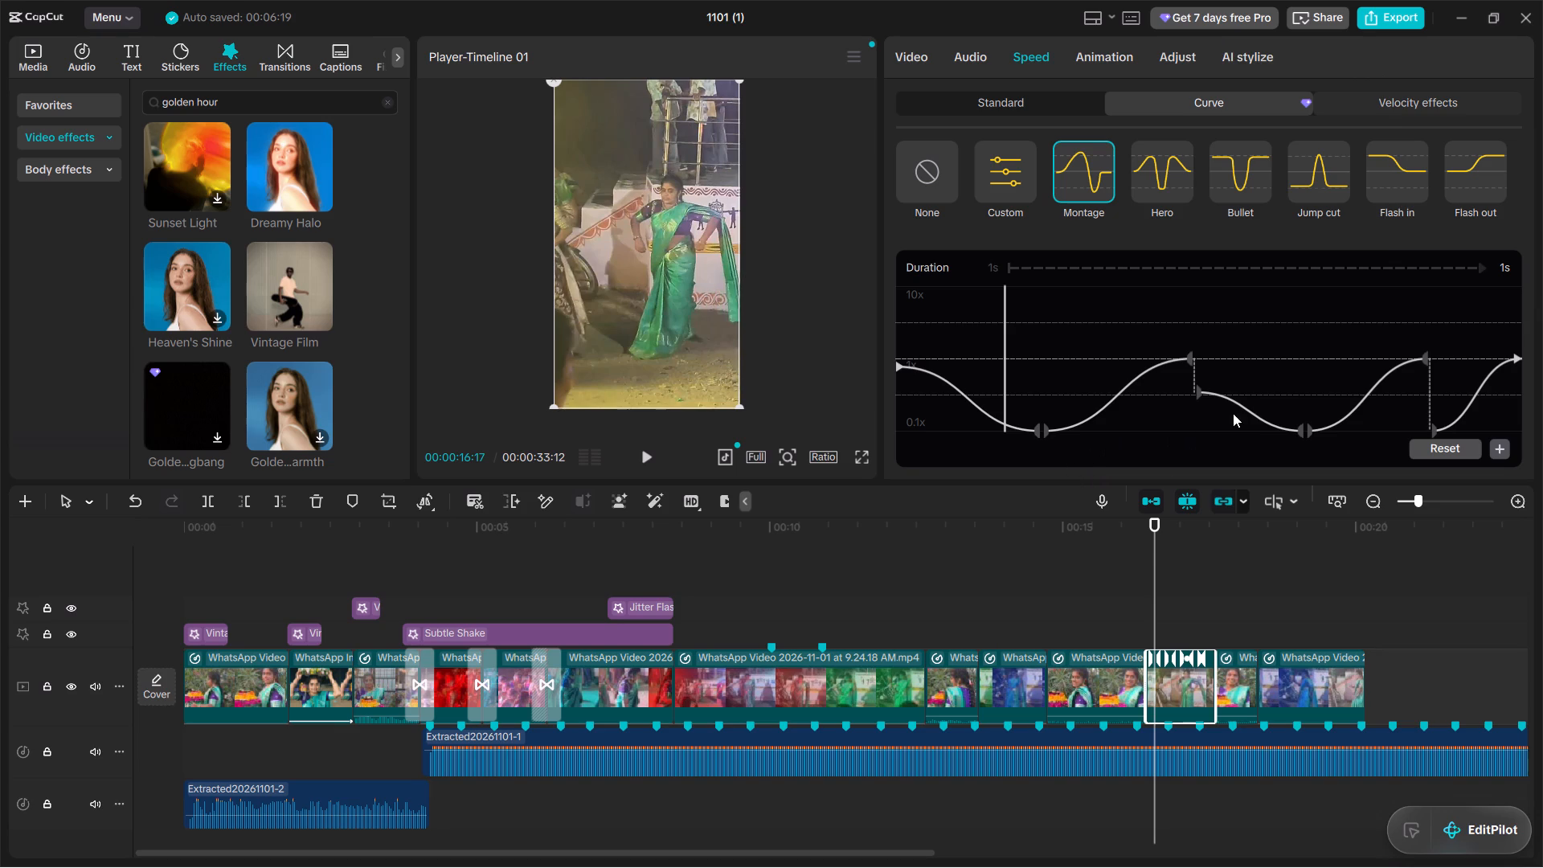
left_click_drag(1157, 542, 1024, 641)
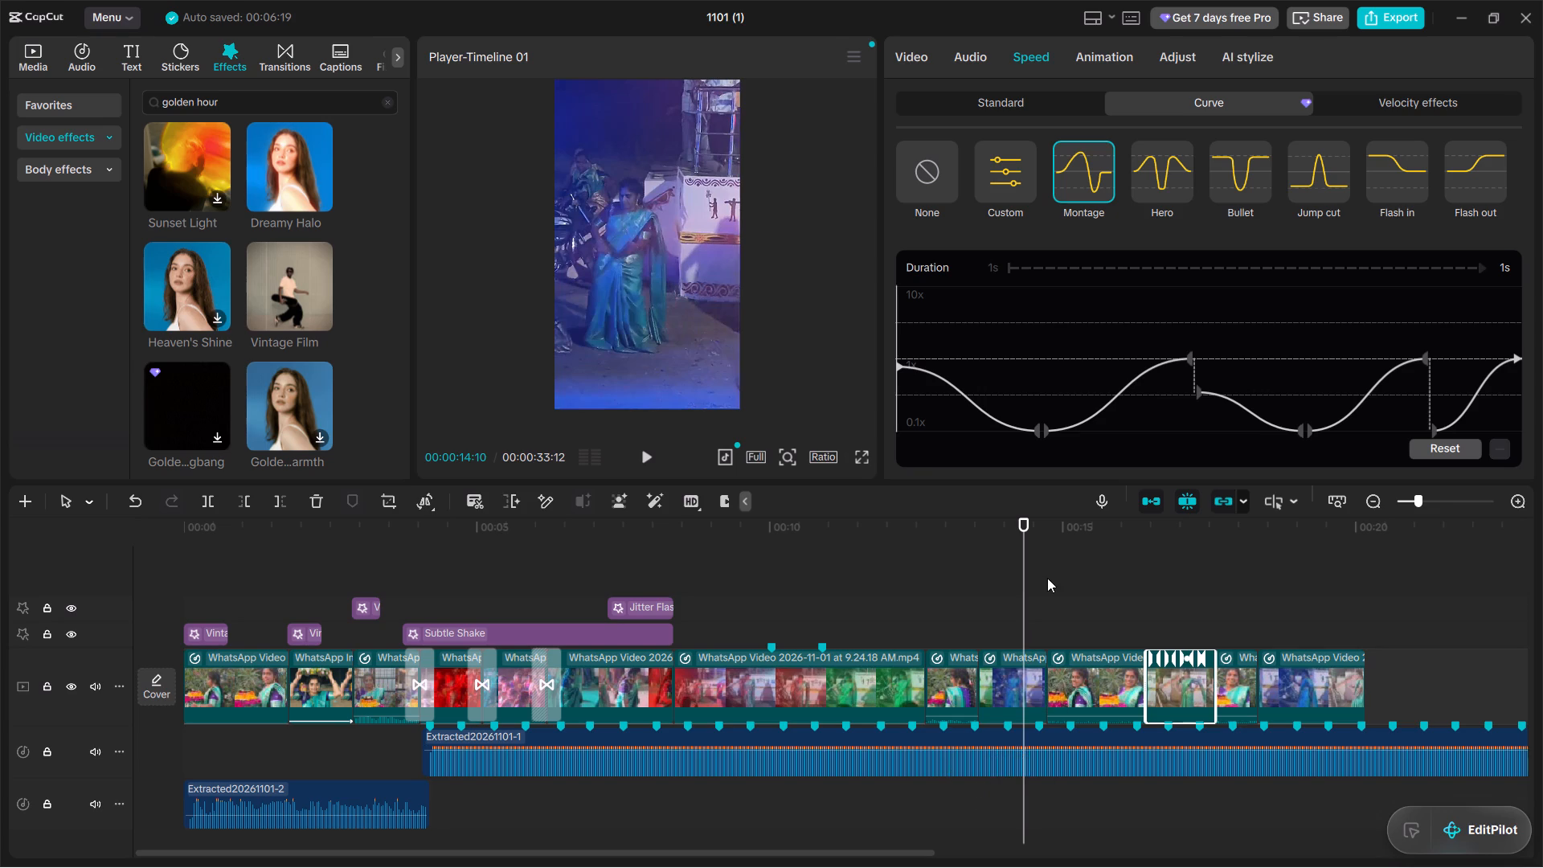
left_click_drag(1019, 545, 908, 596)
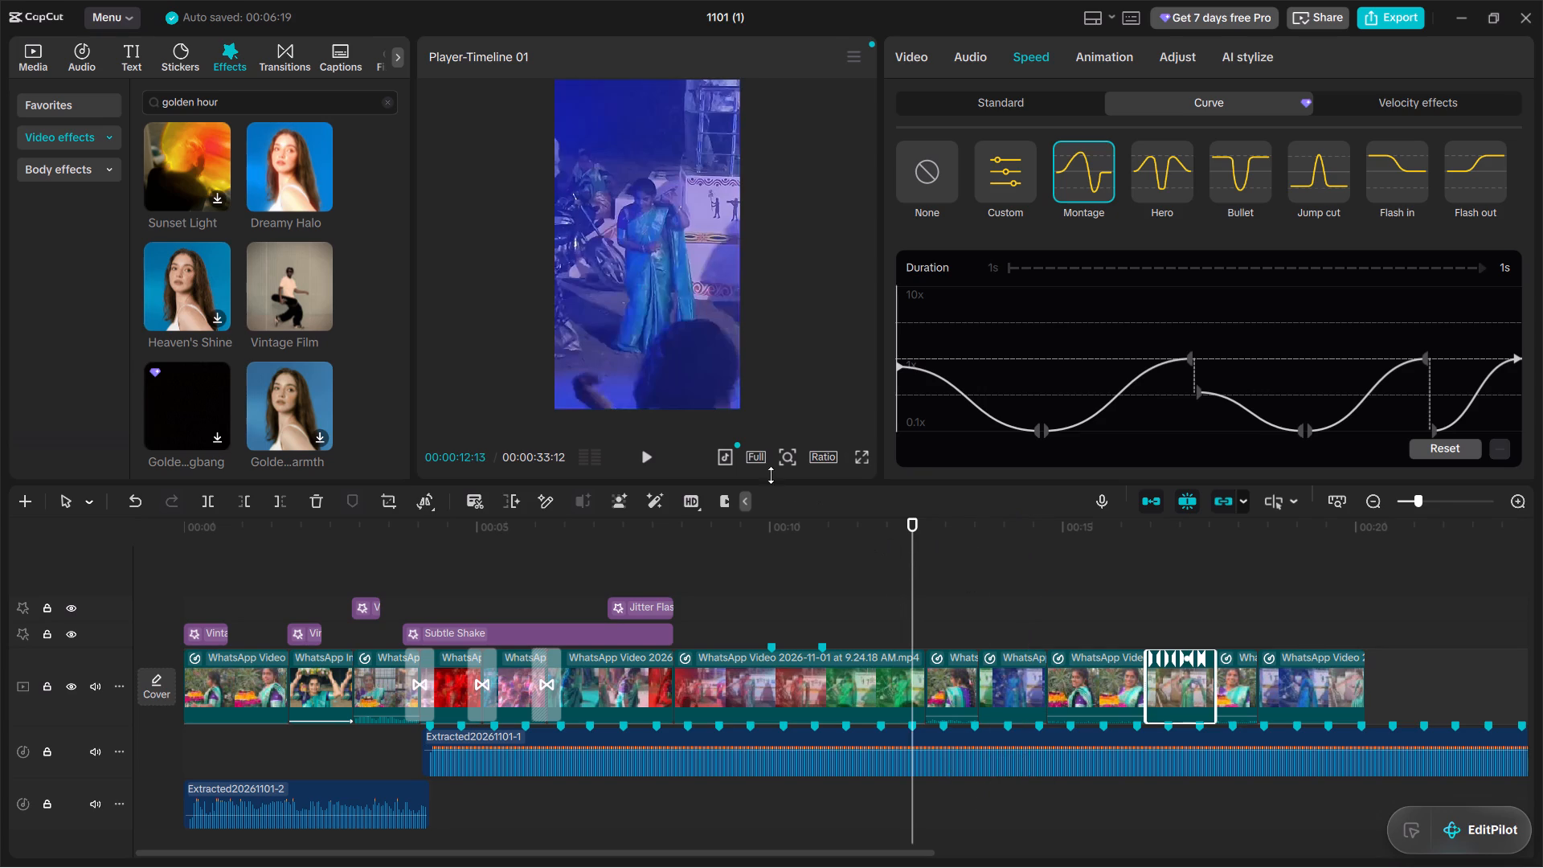
left_click_drag(914, 549, 1005, 562)
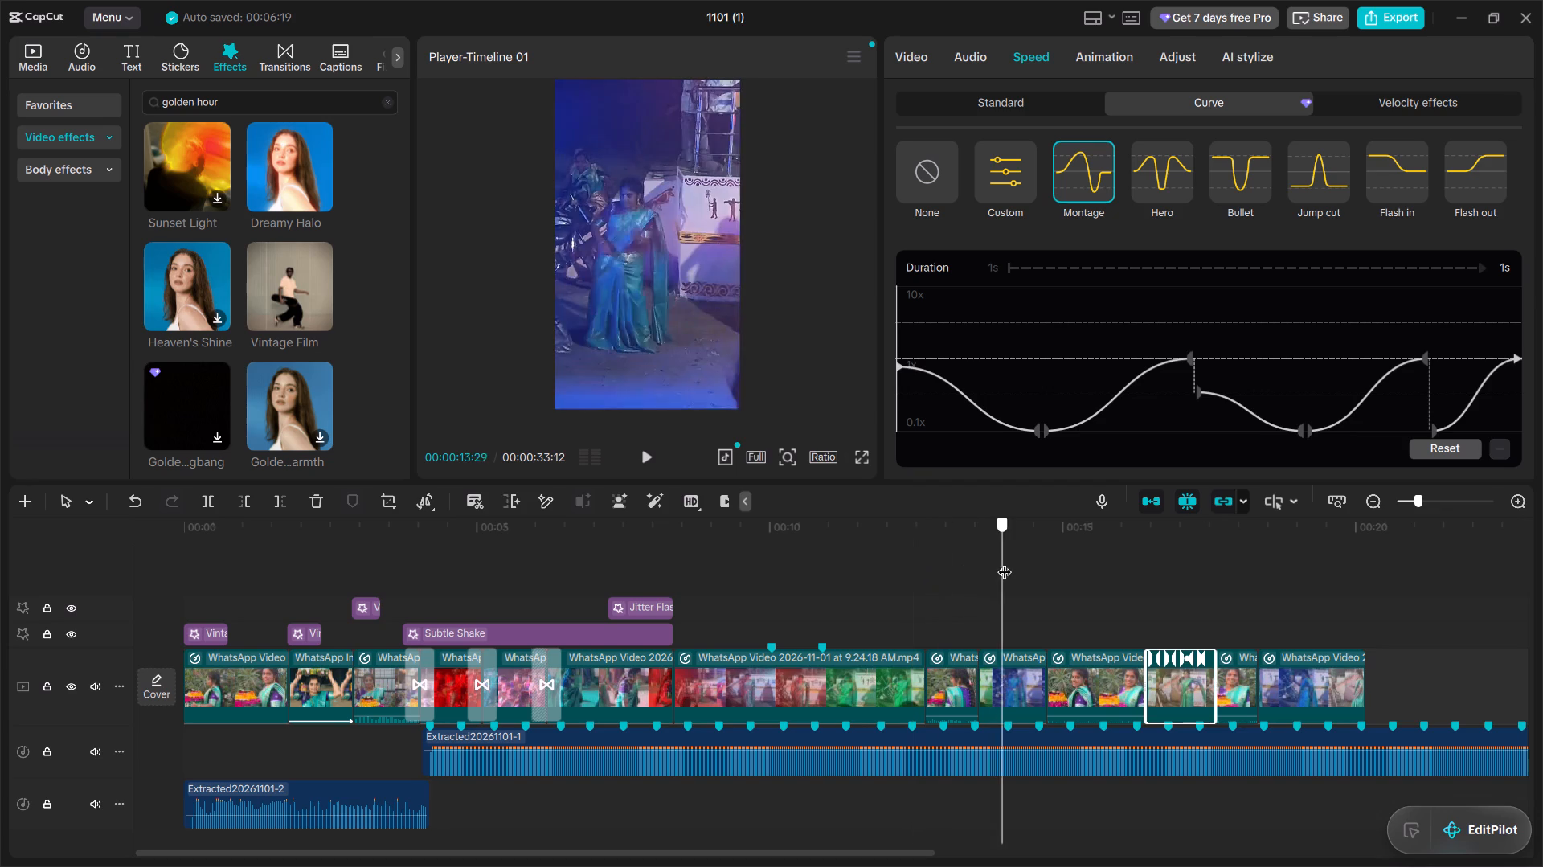
left_click_drag(1005, 562, 1023, 553)
left_click(657, 452)
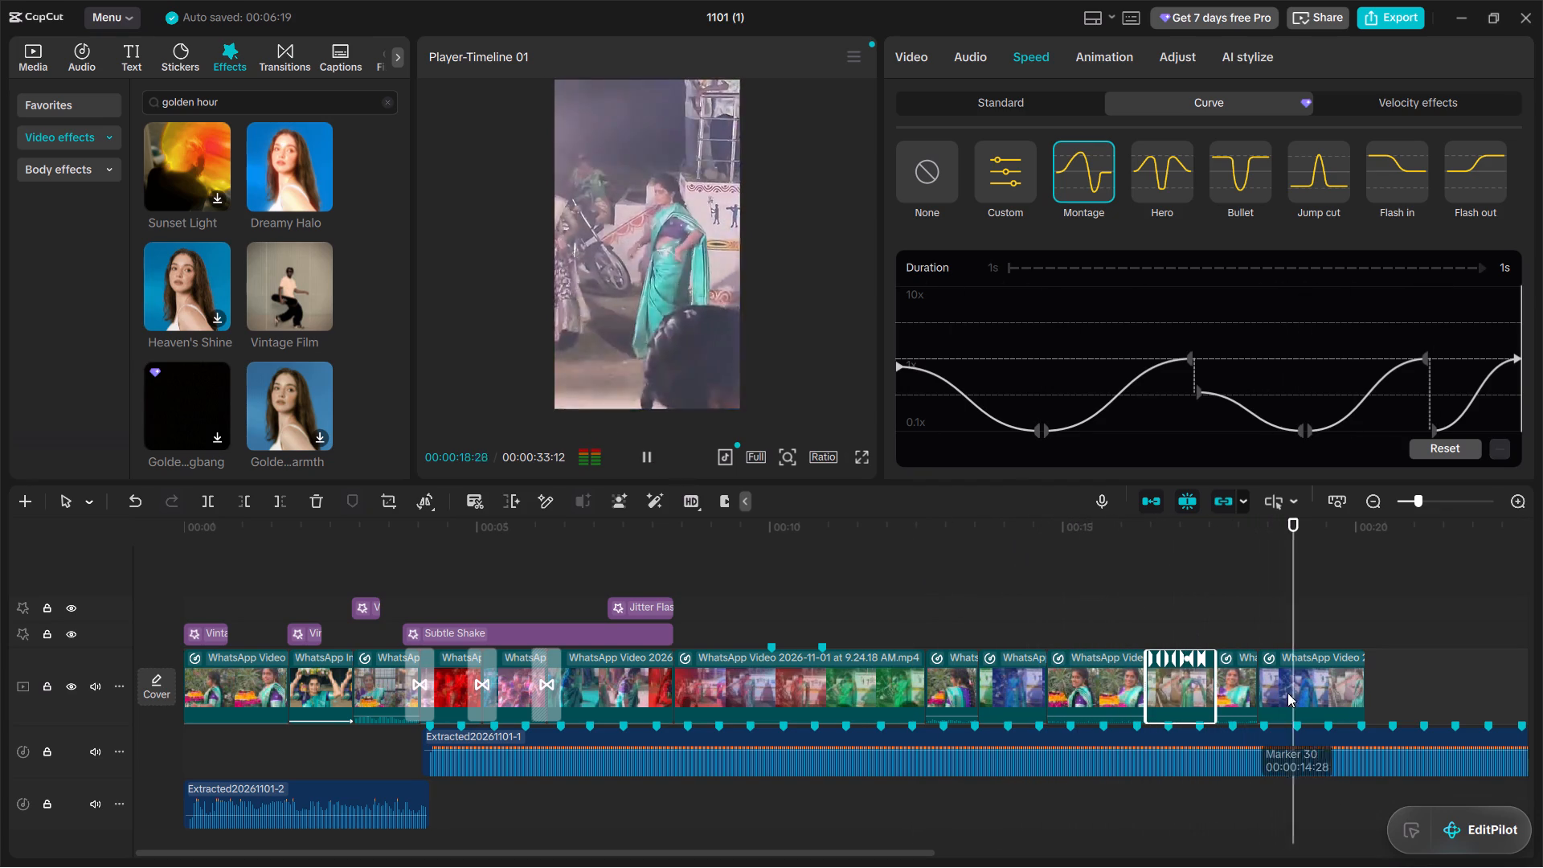
Play the last flower clip and the final dance clip to the end of the video track to check their pacing.
left_click(1233, 616)
left_click(1177, 678)
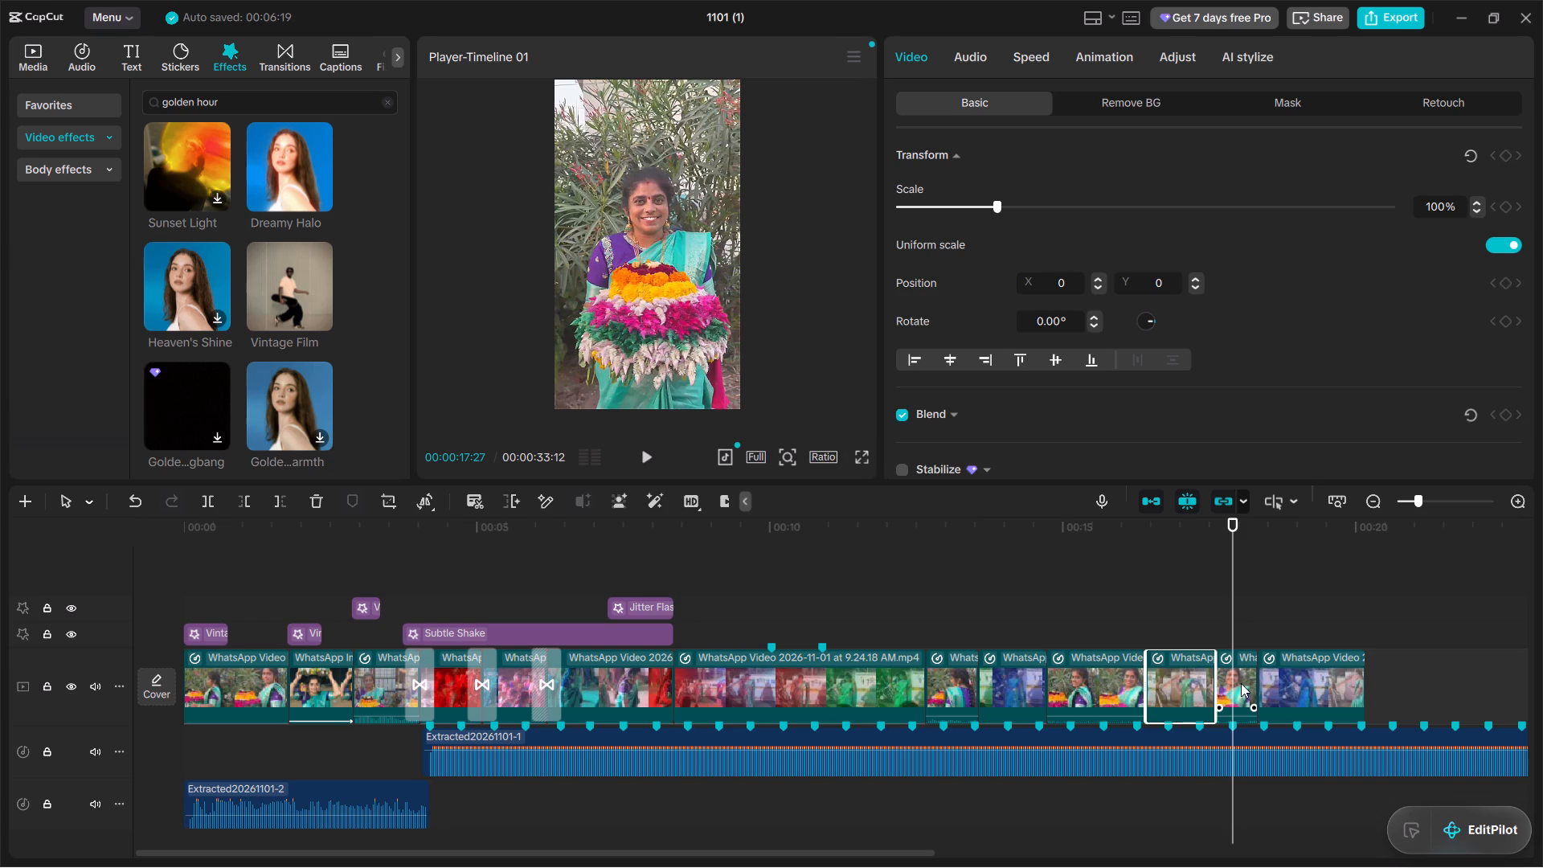
left_click(1241, 683)
double_click(645, 449)
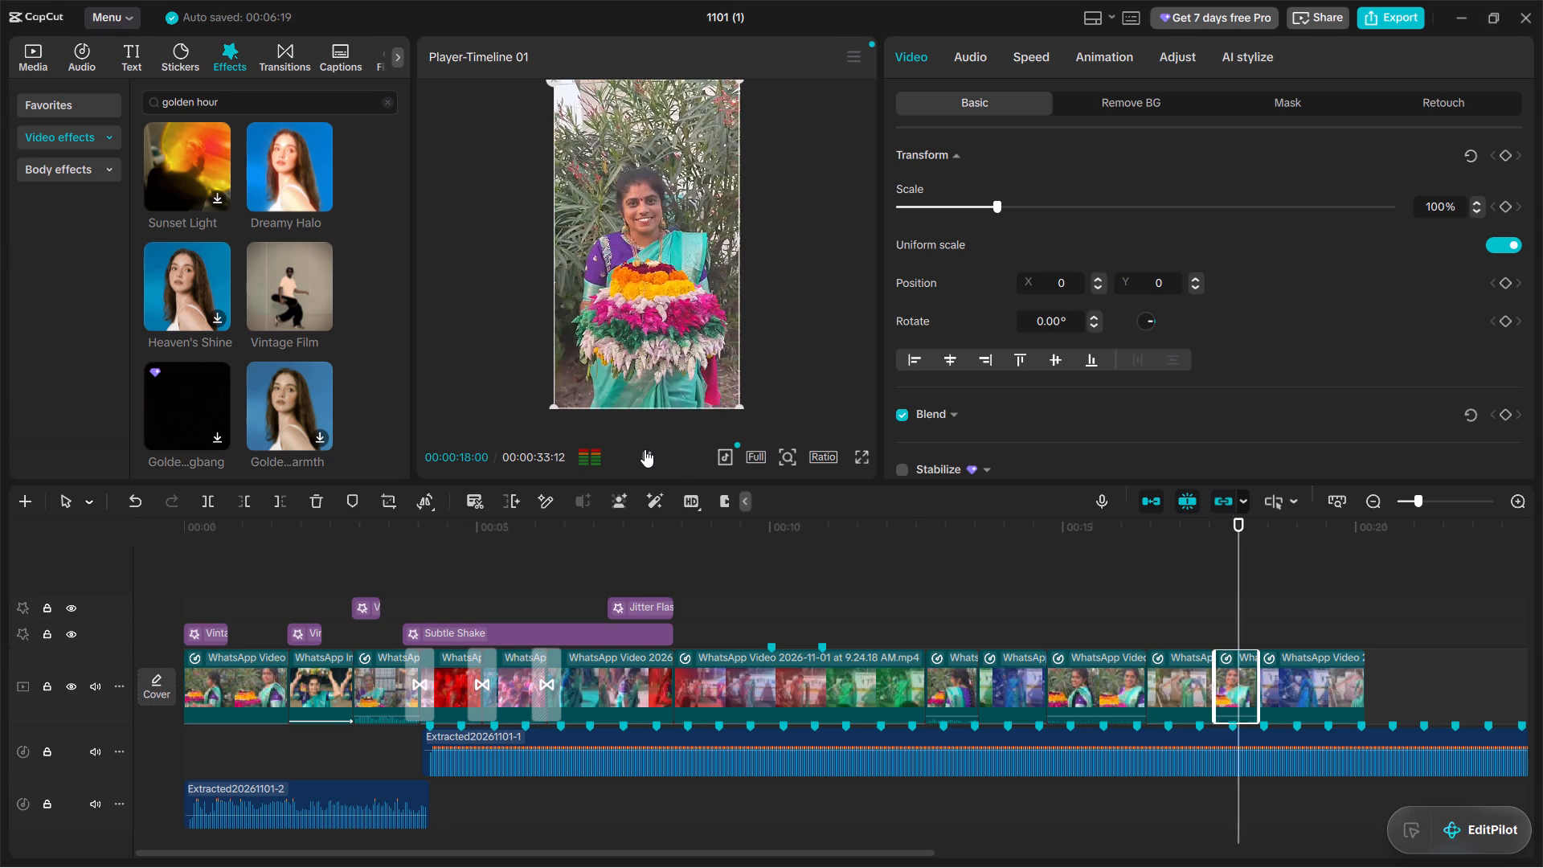
left_click(1187, 681)
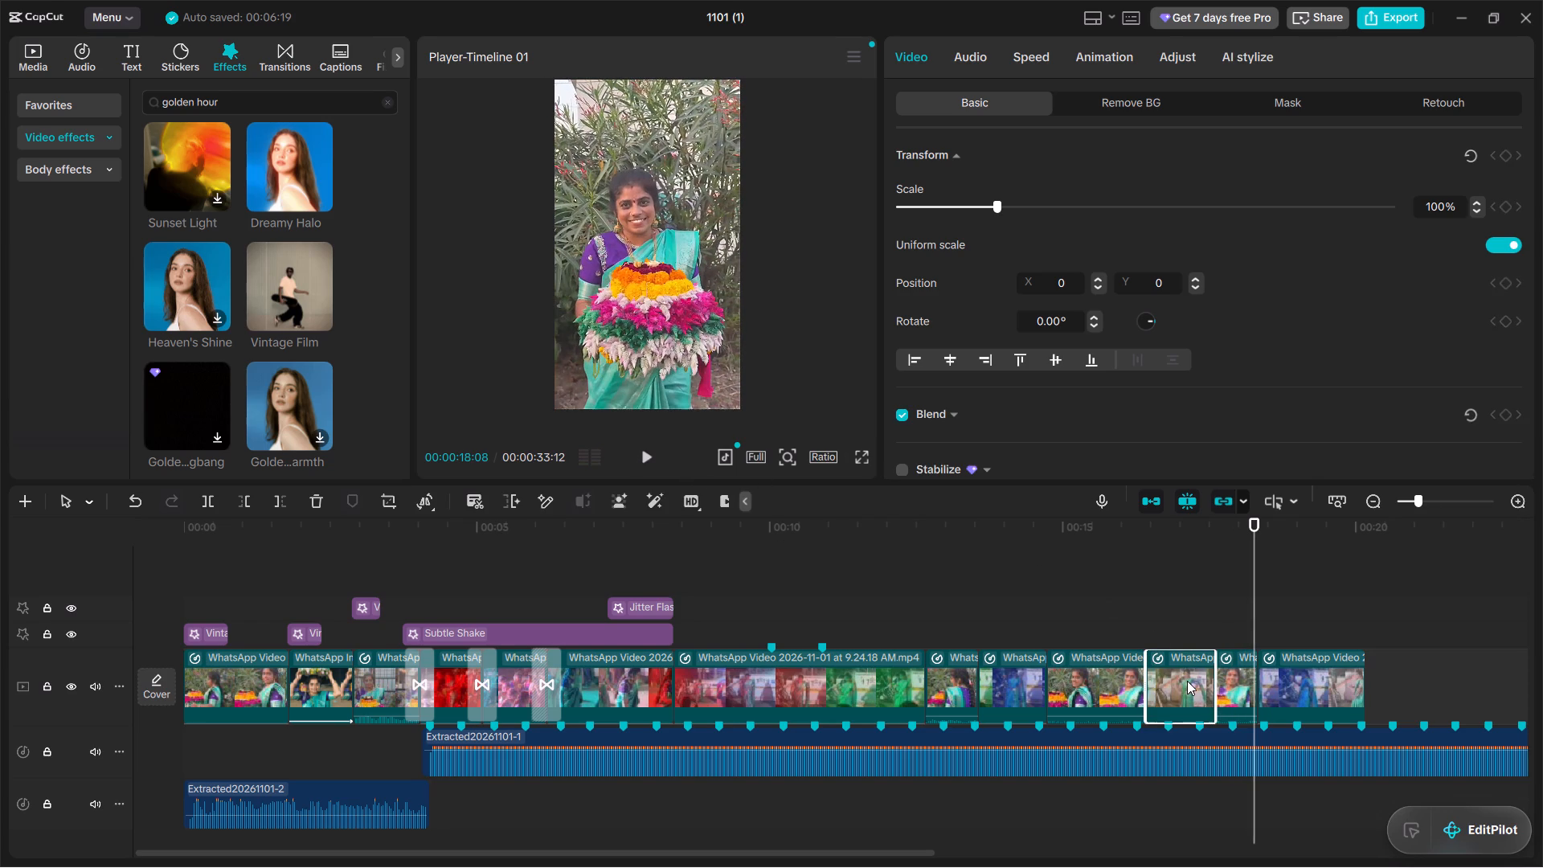
left_click(641, 451)
left_click(641, 451)
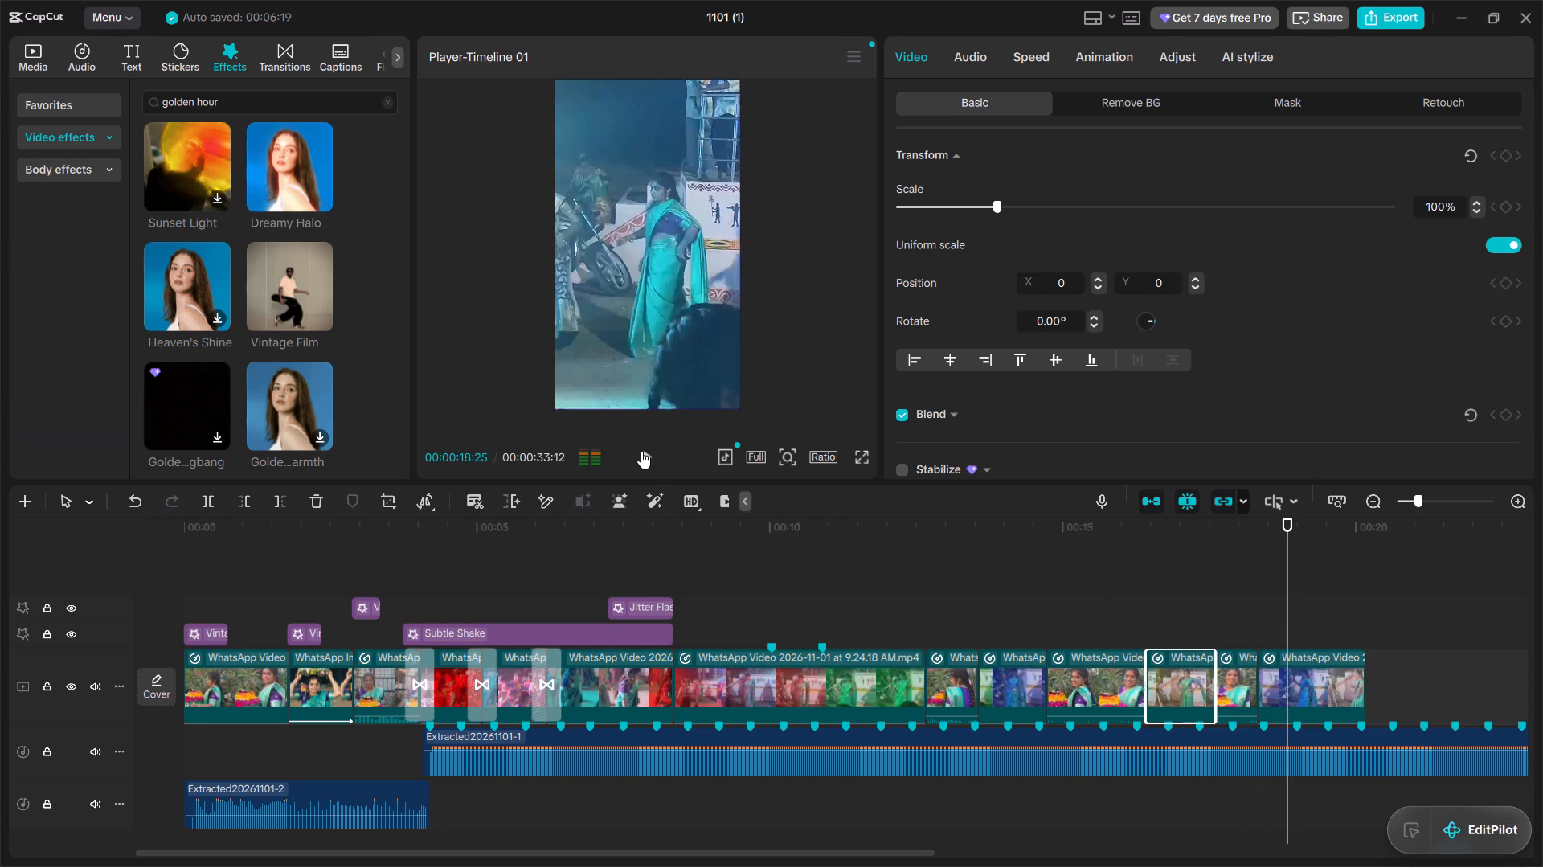
left_click(641, 451)
left_click(641, 451)
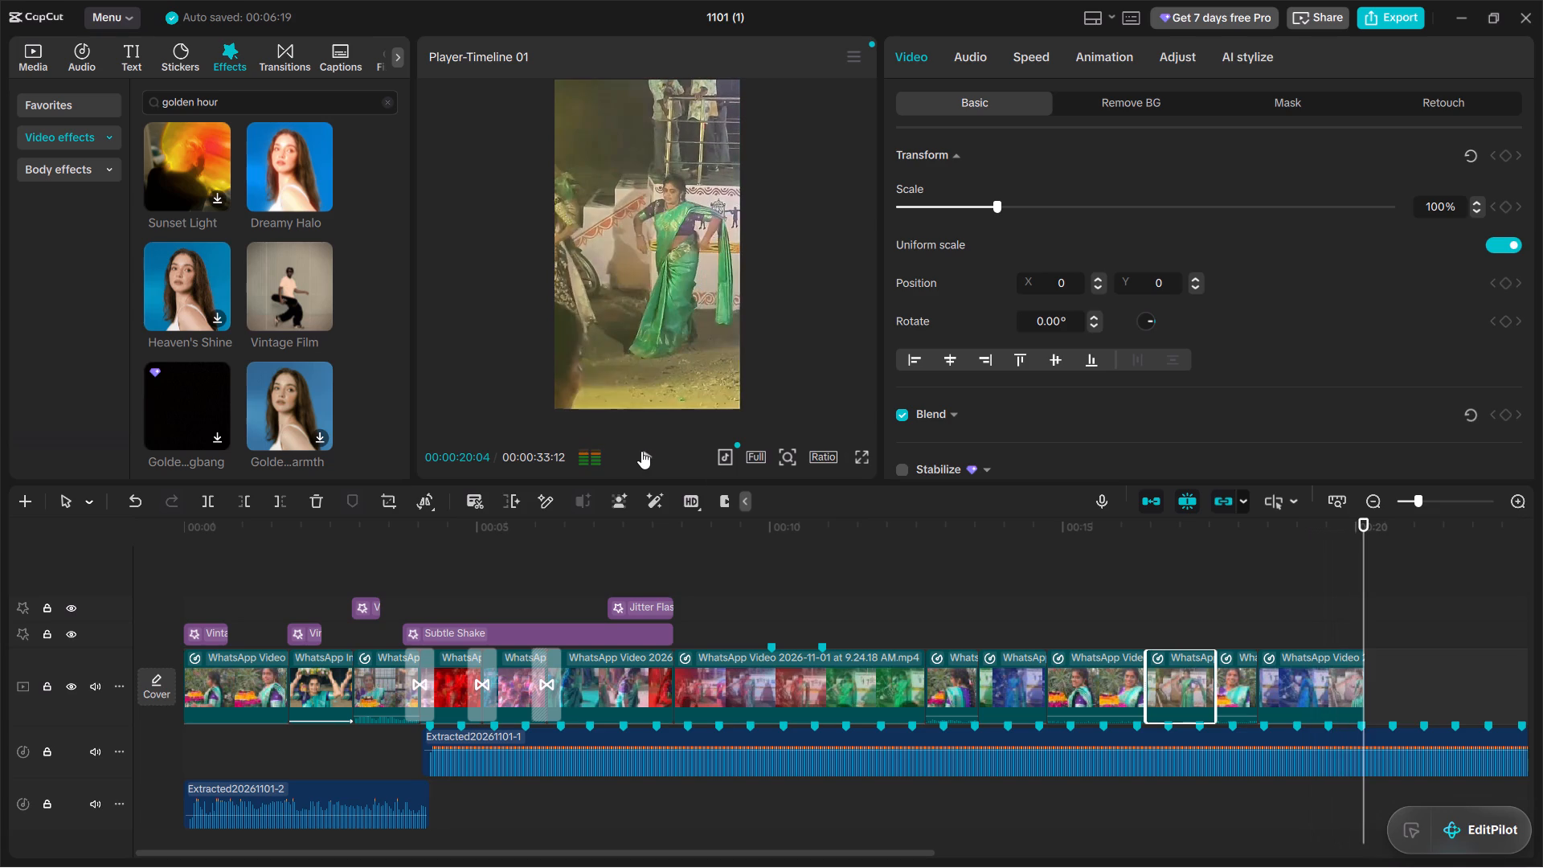
Play the montage from about 14 seconds, through the flower-arrangement clip into the following green-sari dance clip, to check the speed ramps.
left_click(1074, 678)
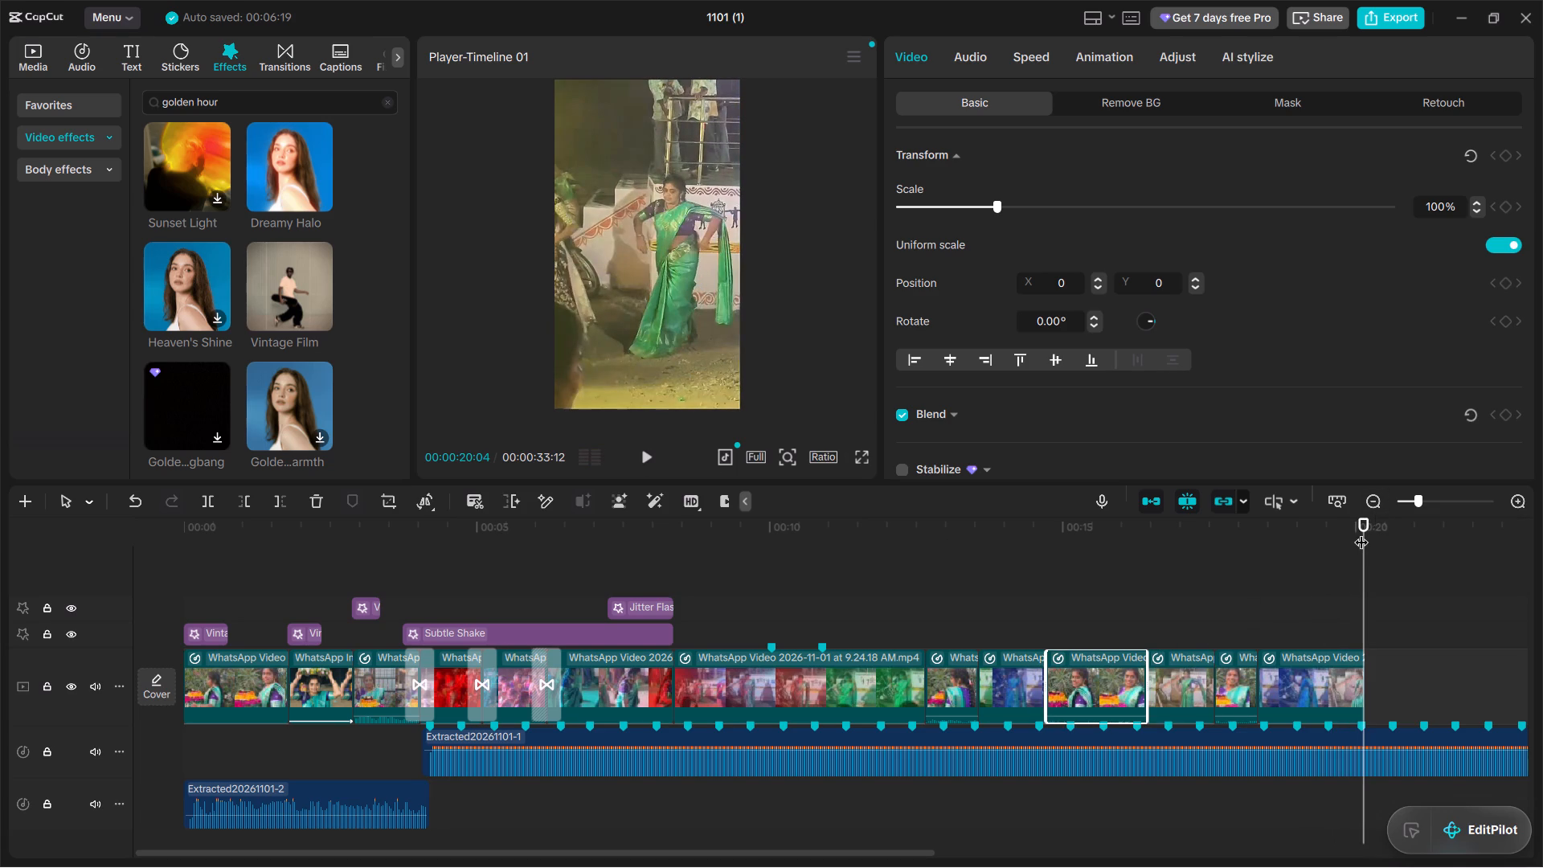
left_click_drag(1361, 532, 964, 631)
left_click(999, 611)
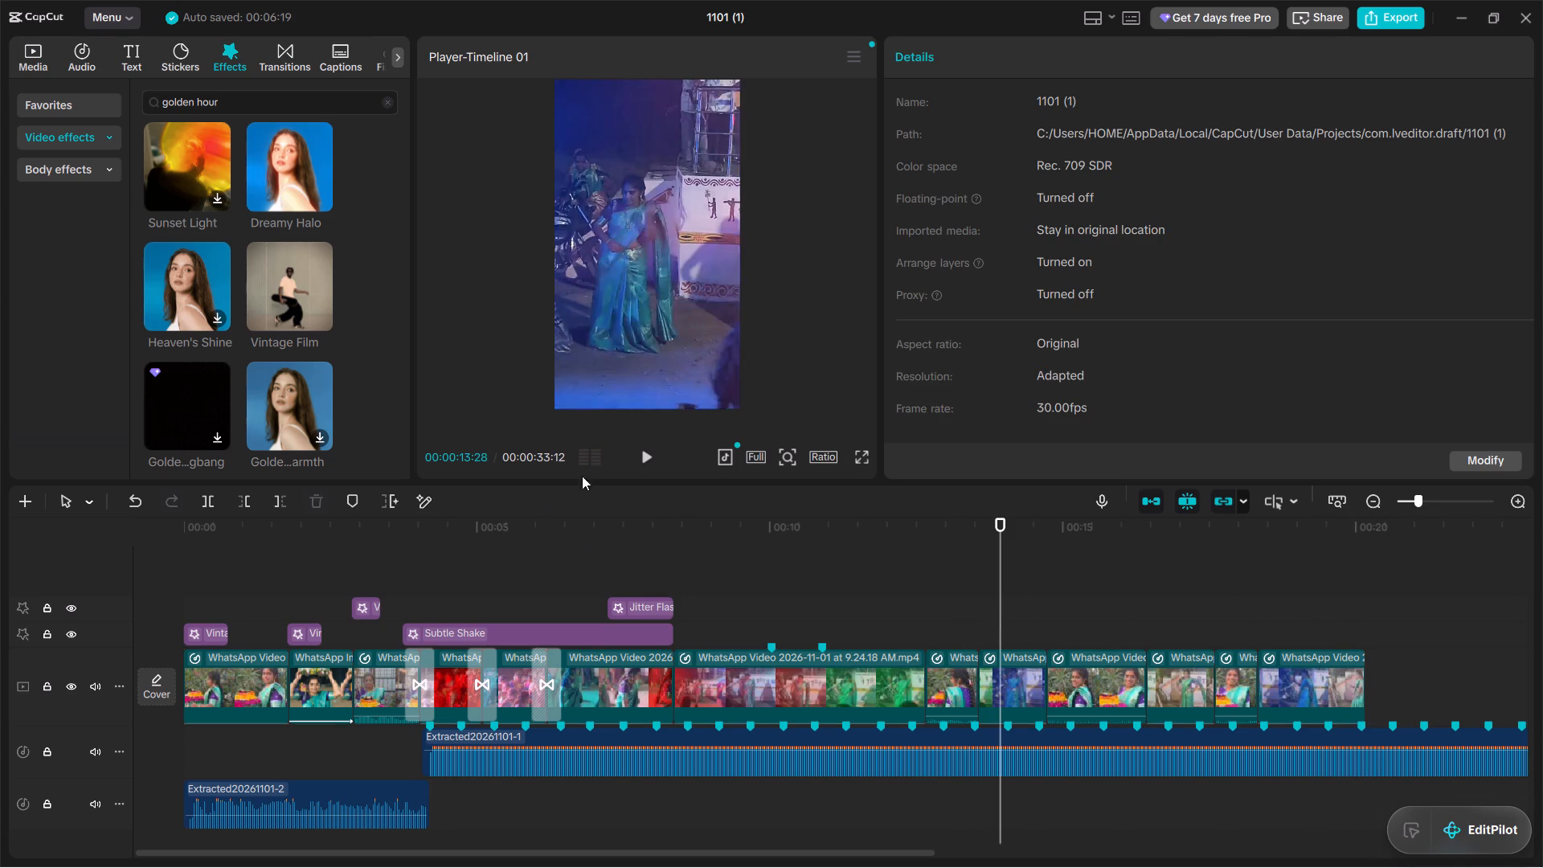
left_click(653, 453)
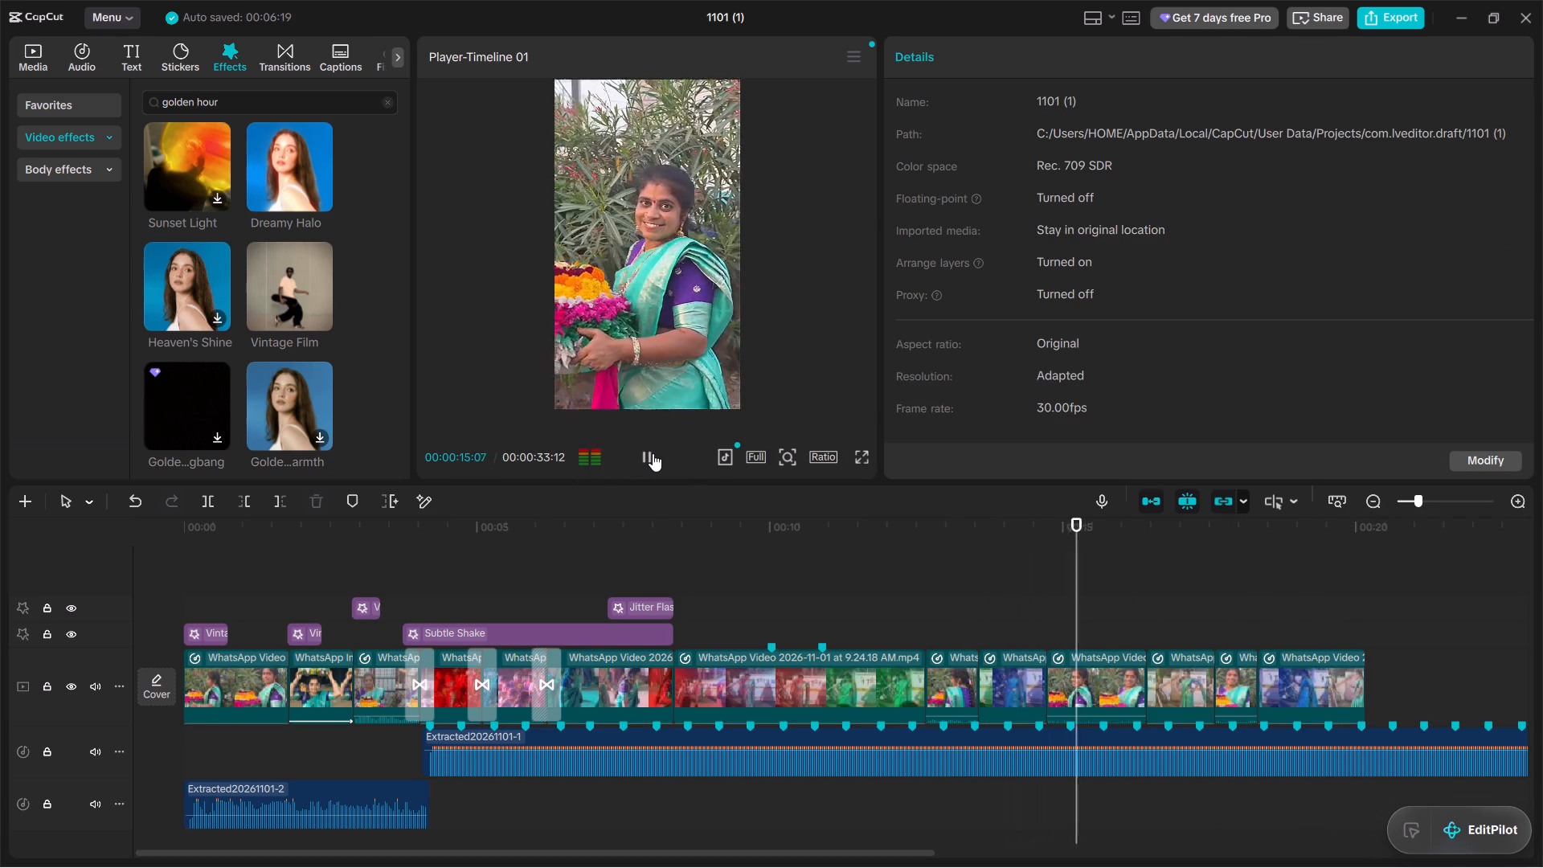
left_click(653, 453)
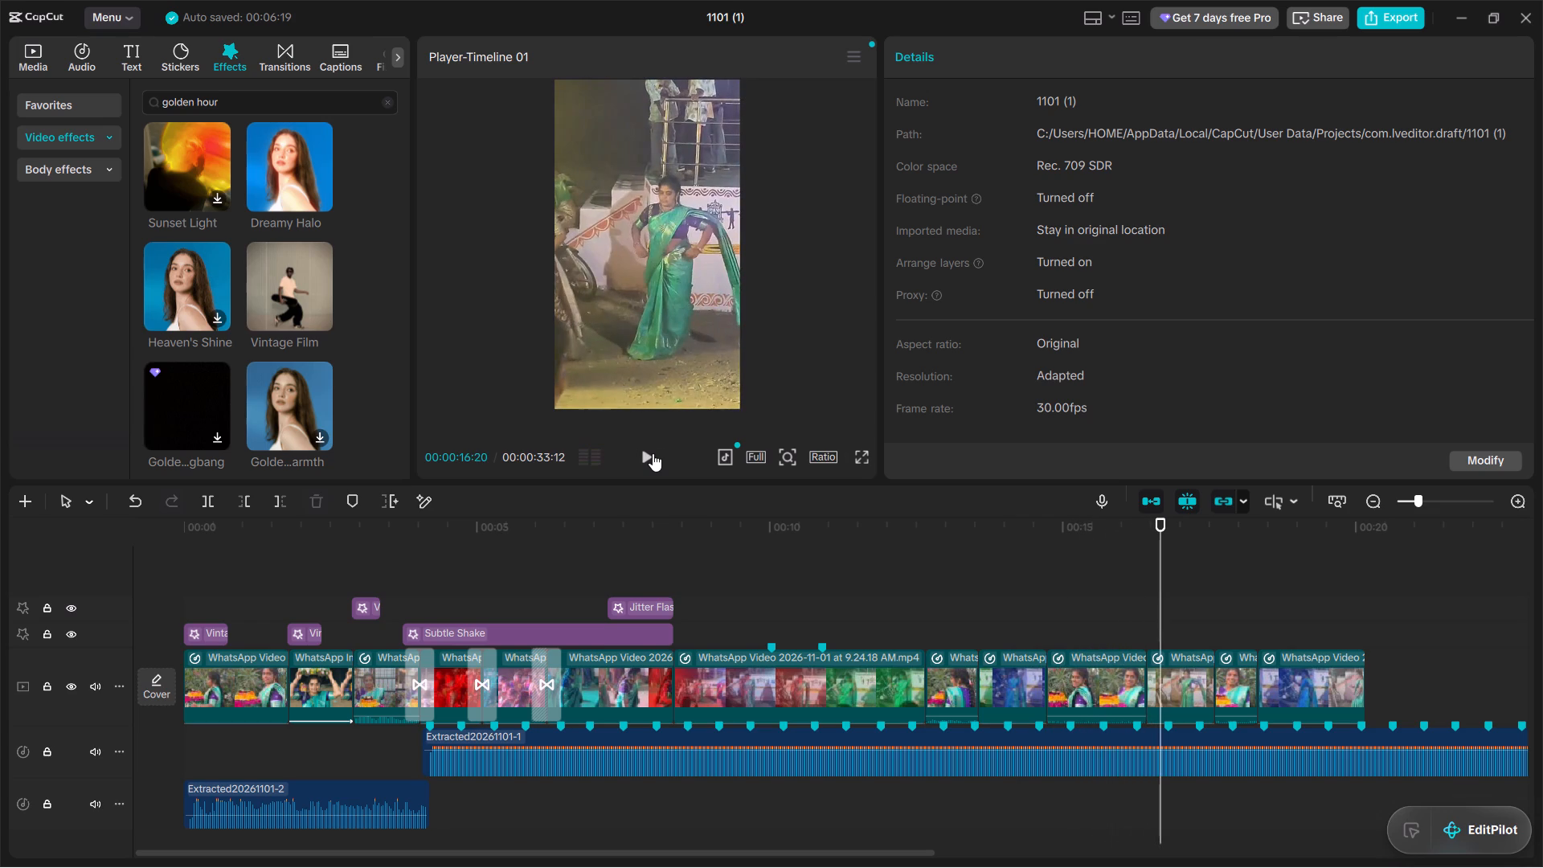
On the green-sari dance clip near 17 seconds, lower the Montage speed curve just after its middle break to about 0.32x.
left_click(1175, 676)
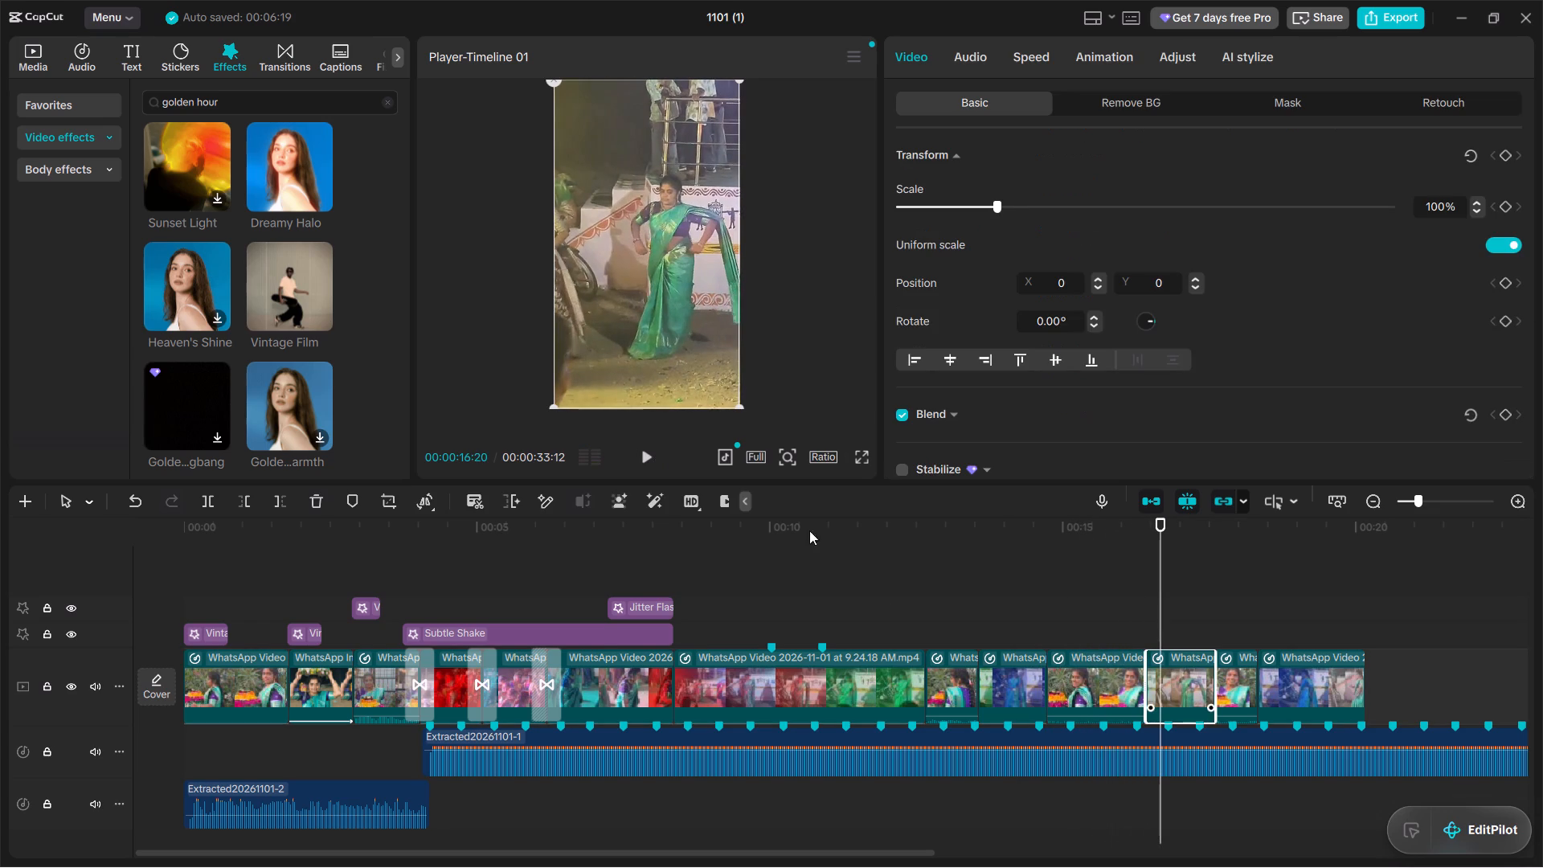
left_click(1023, 51)
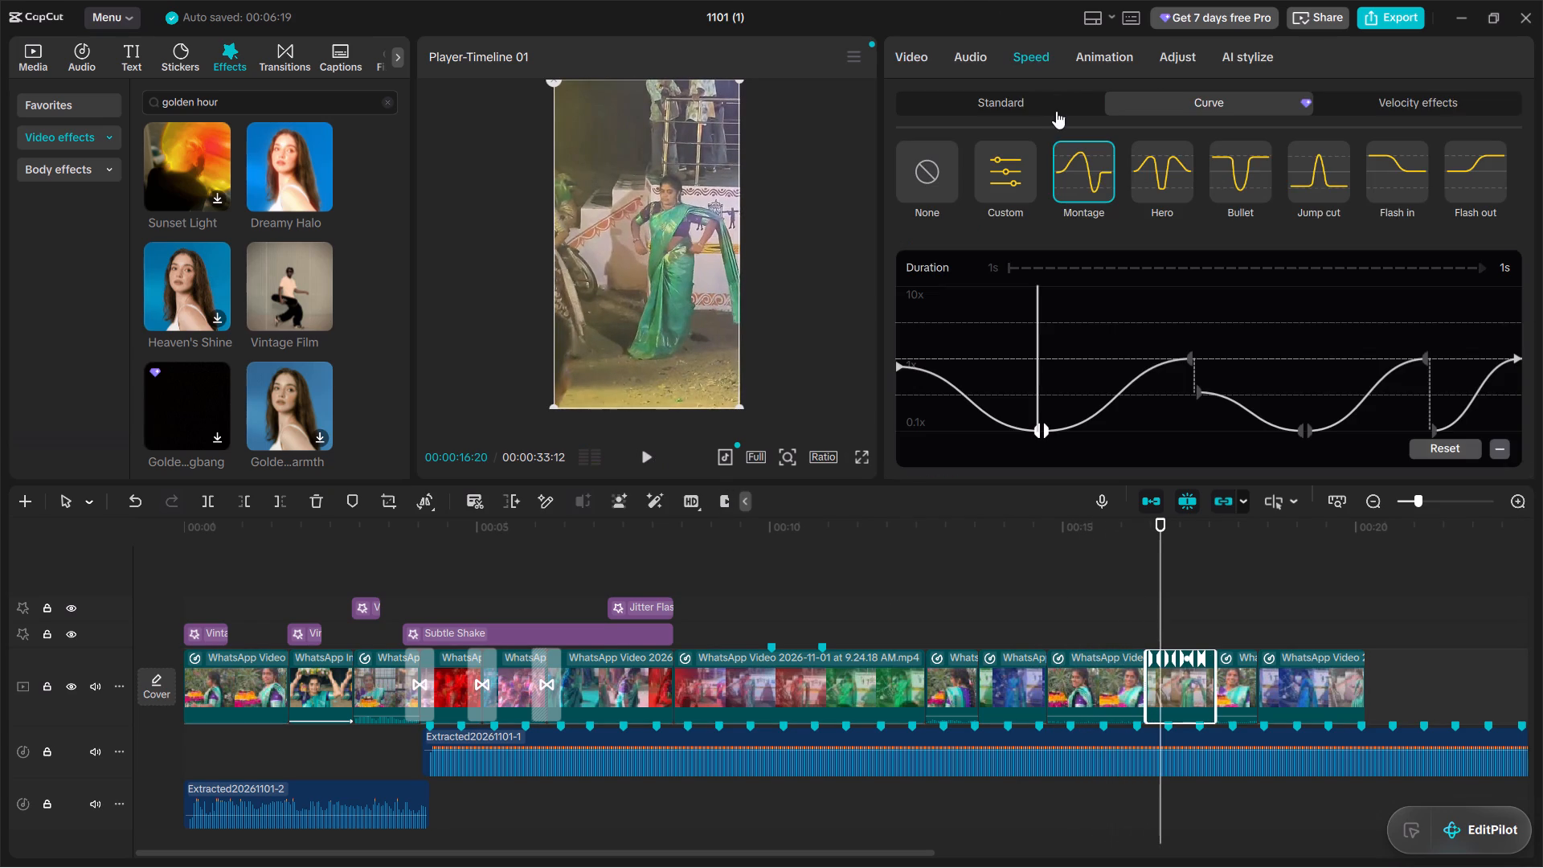
left_click(1202, 388)
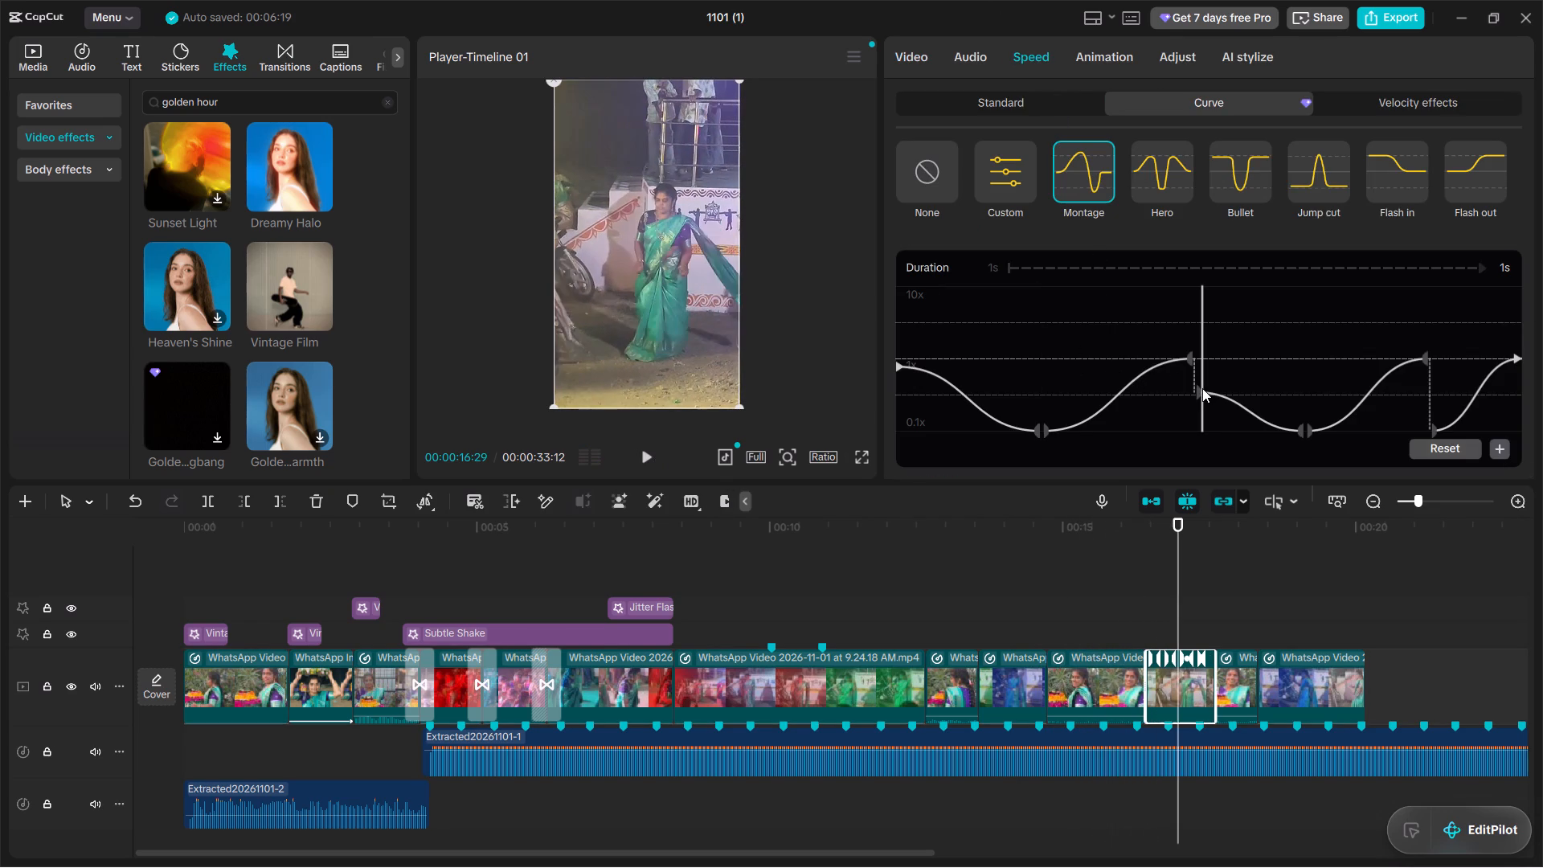
left_click(1198, 389)
left_click_drag(1198, 389, 1196, 413)
left_click_drag(1196, 404, 1196, 388)
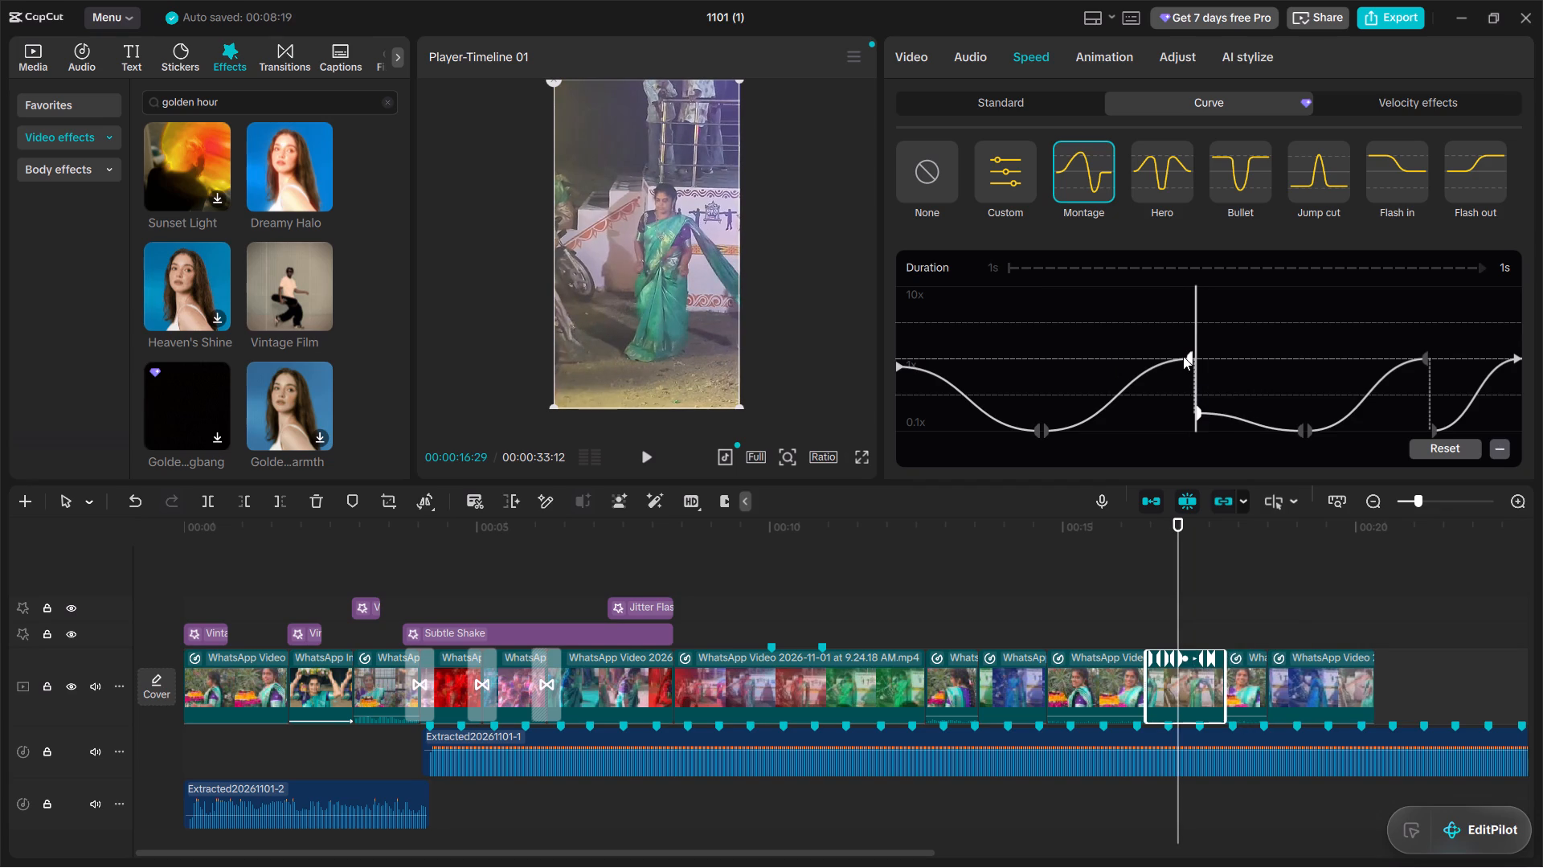
Lower the curve's first peak, just before the middle break, to about 0.87x on the same dance clip.
left_click(1183, 356)
left_click(1193, 357)
left_click_drag(1193, 358, 1190, 376)
left_click(1189, 359)
left_click_drag(1189, 358, 1185, 369)
left_click_drag(1185, 369, 1189, 383)
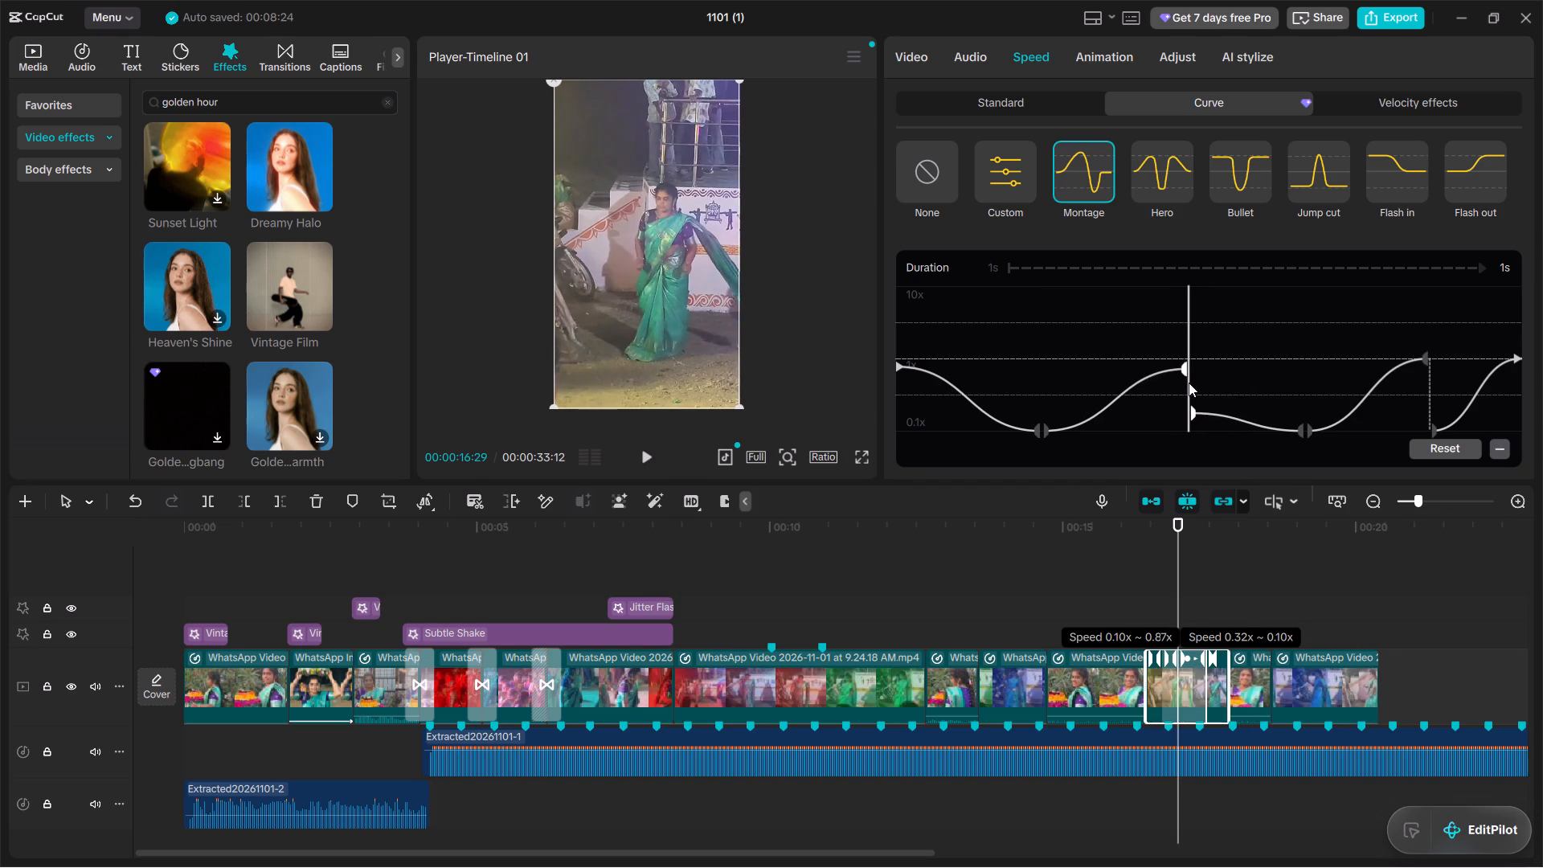
left_click_drag(1189, 383, 1189, 391)
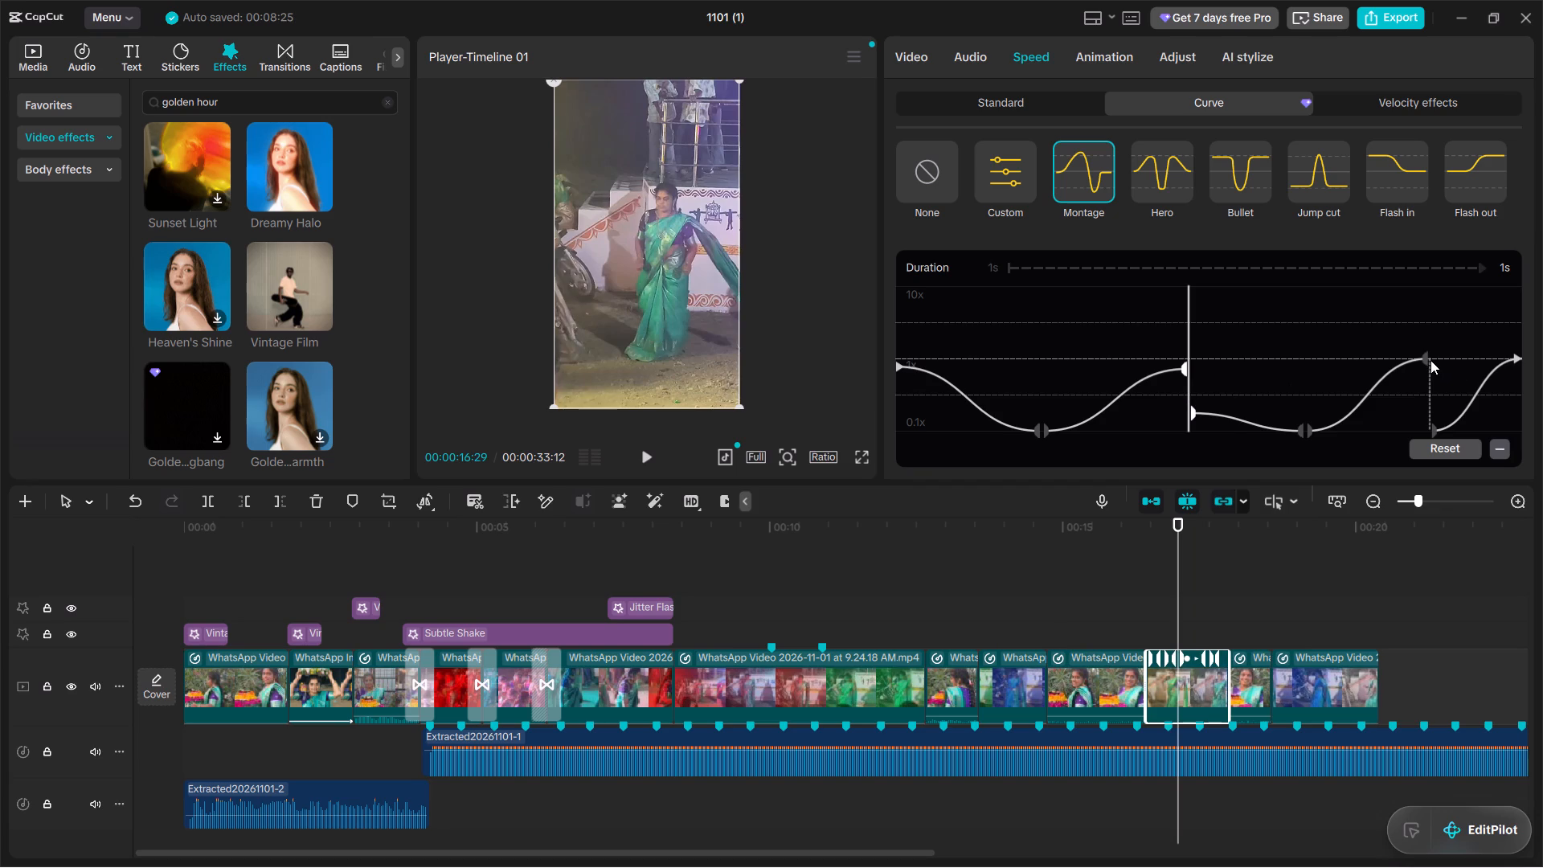
Lower the curve's second peak, just before the final speed drop, to slightly below 1x.
left_click(1429, 358)
left_click_drag(1428, 358, 1418, 375)
left_click(1420, 360)
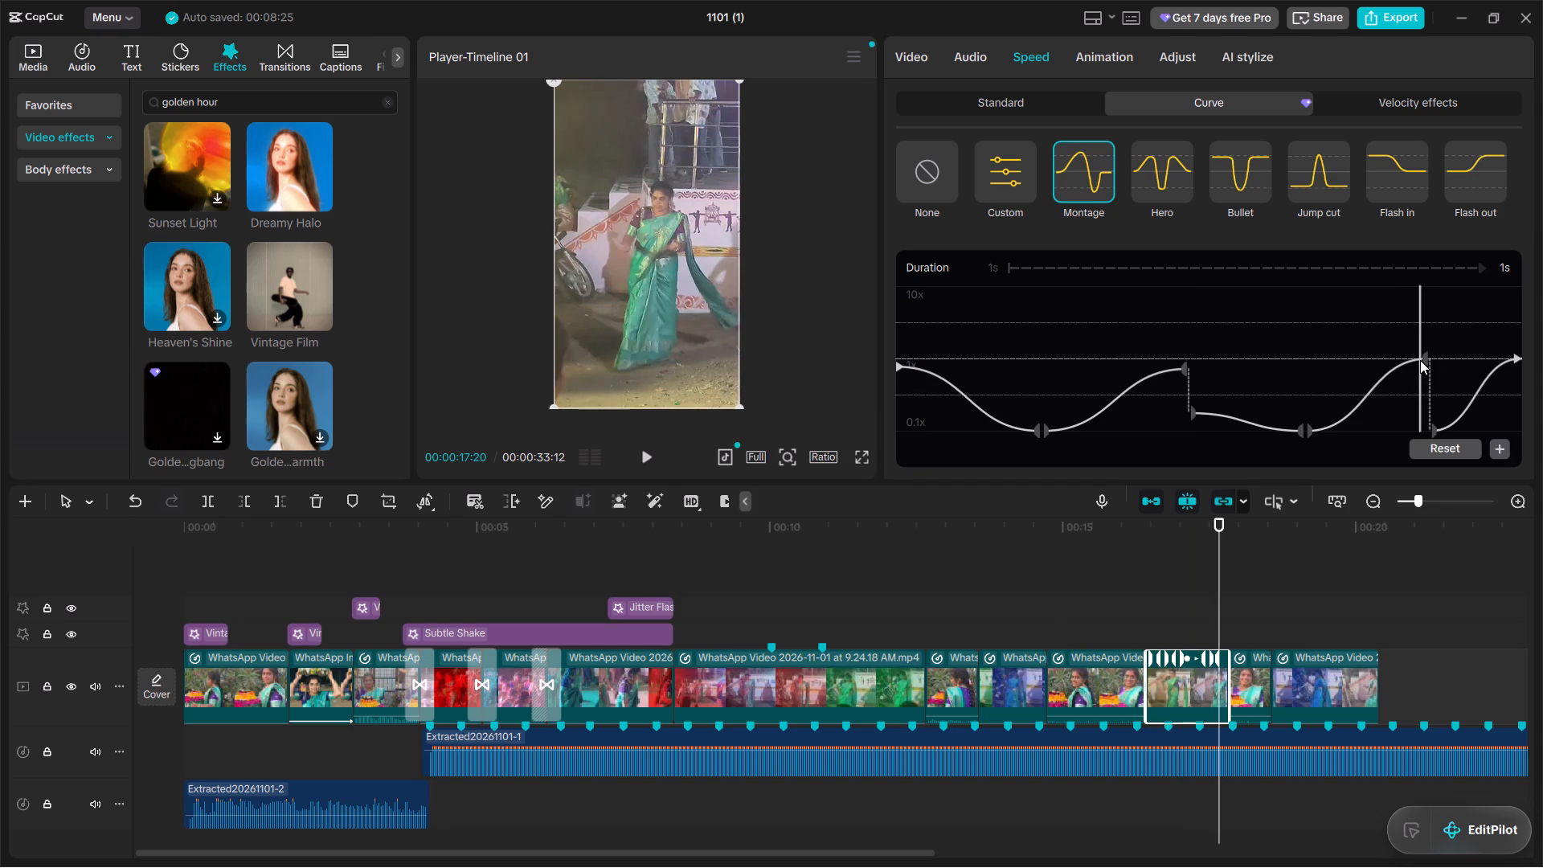
left_click(1426, 356)
left_click_drag(1426, 356, 1428, 371)
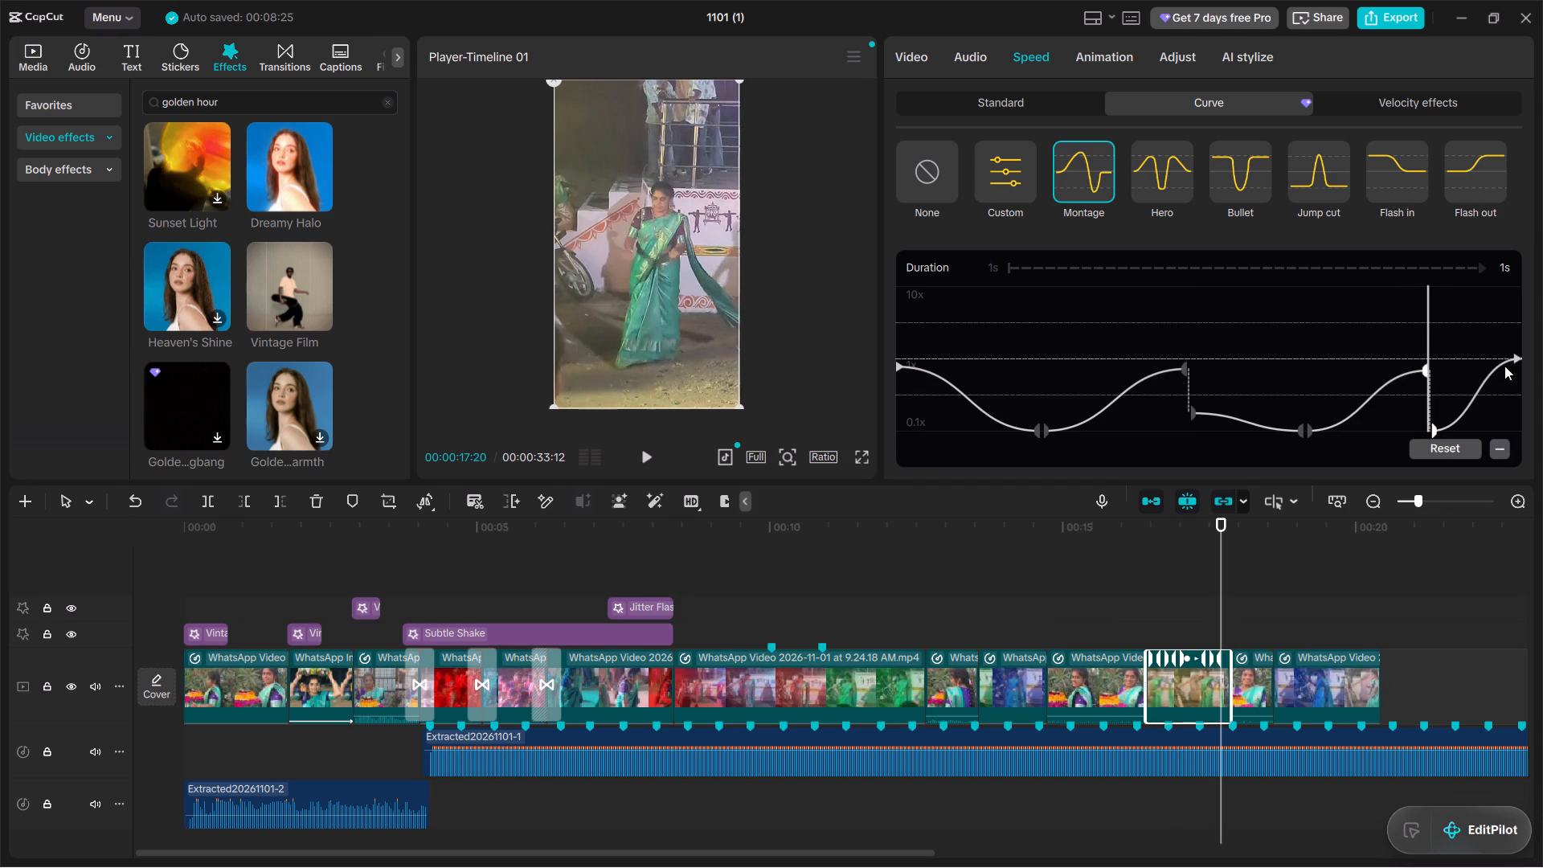
Lower the end point of the green-sari dance clip's speed curve to slightly below 1x.
left_click(1522, 358)
left_click(1512, 354)
left_click_drag(1512, 356, 1507, 378)
left_click(1517, 359)
left_click_drag(1517, 359, 1521, 379)
left_click(1520, 375)
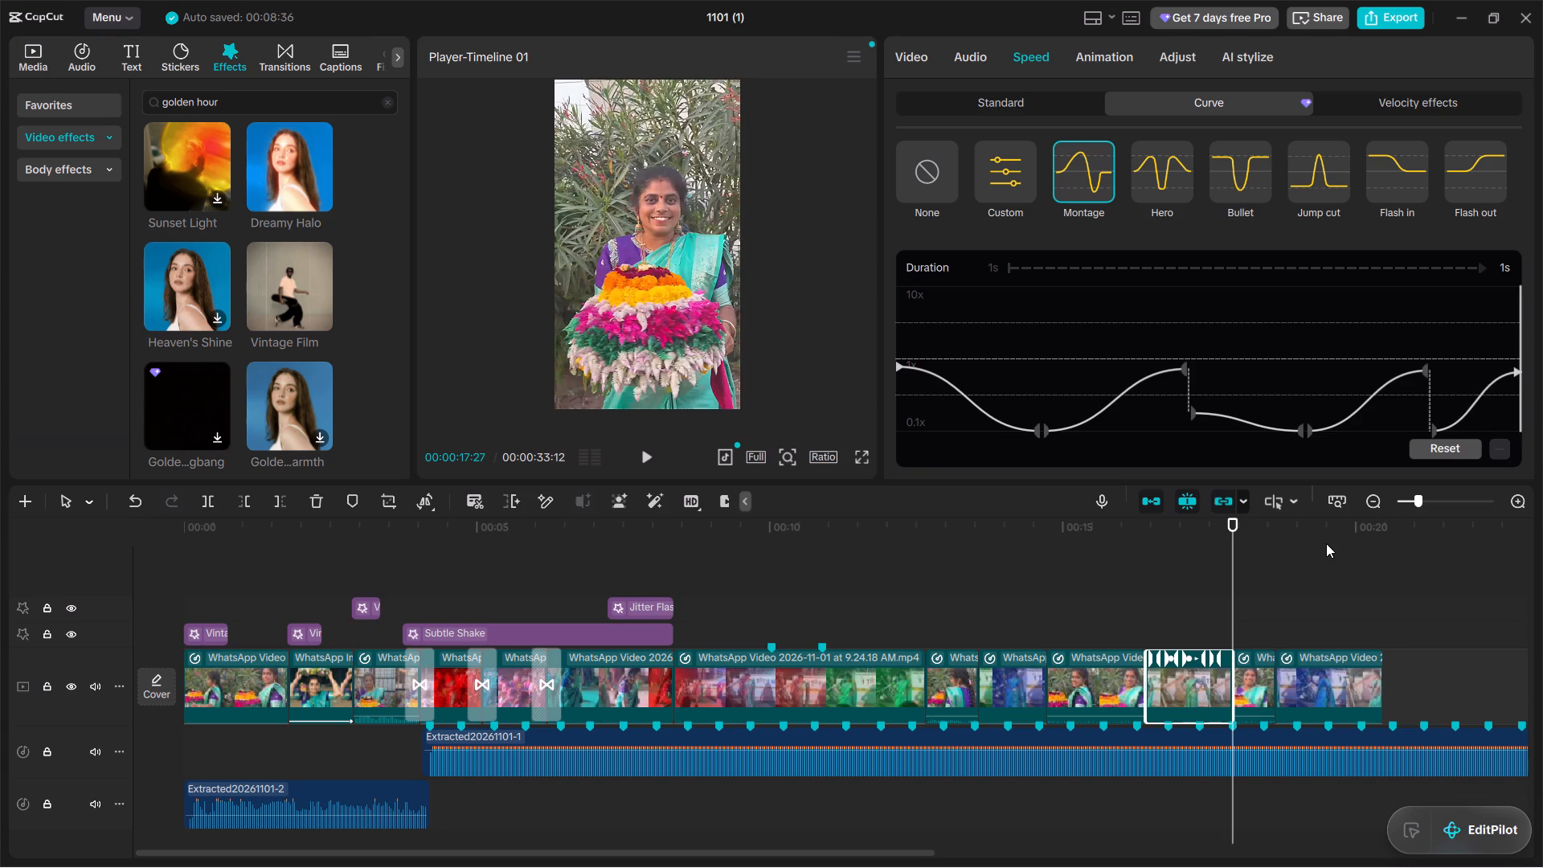
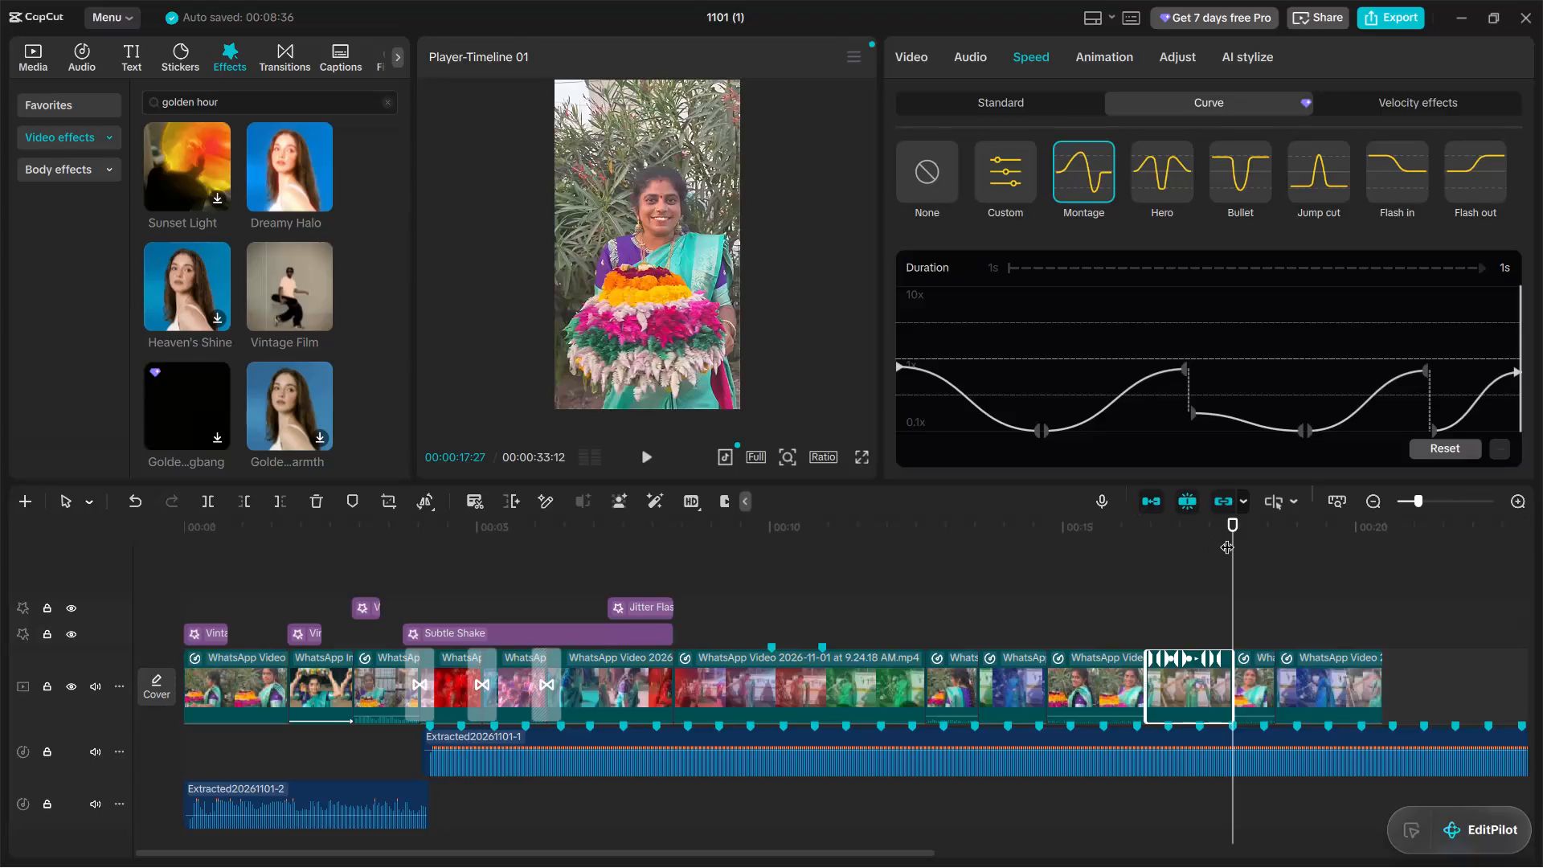
Play back the green-sari dance clip from its start near 16 seconds to check its retimed motion against the music.
left_click_drag(1227, 537, 1159, 571)
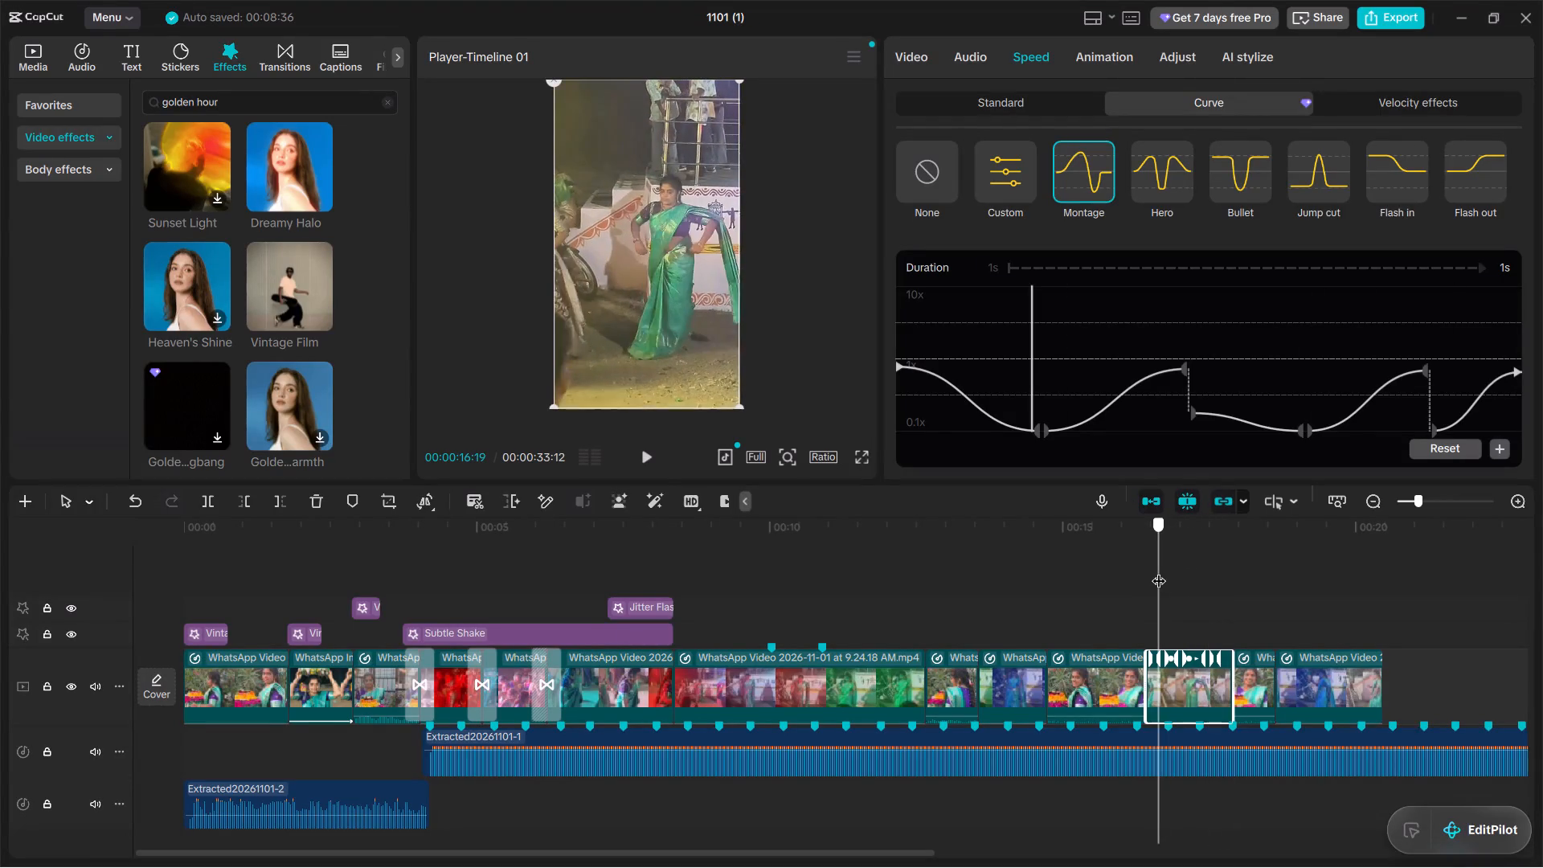
left_click_drag(1159, 571, 1142, 582)
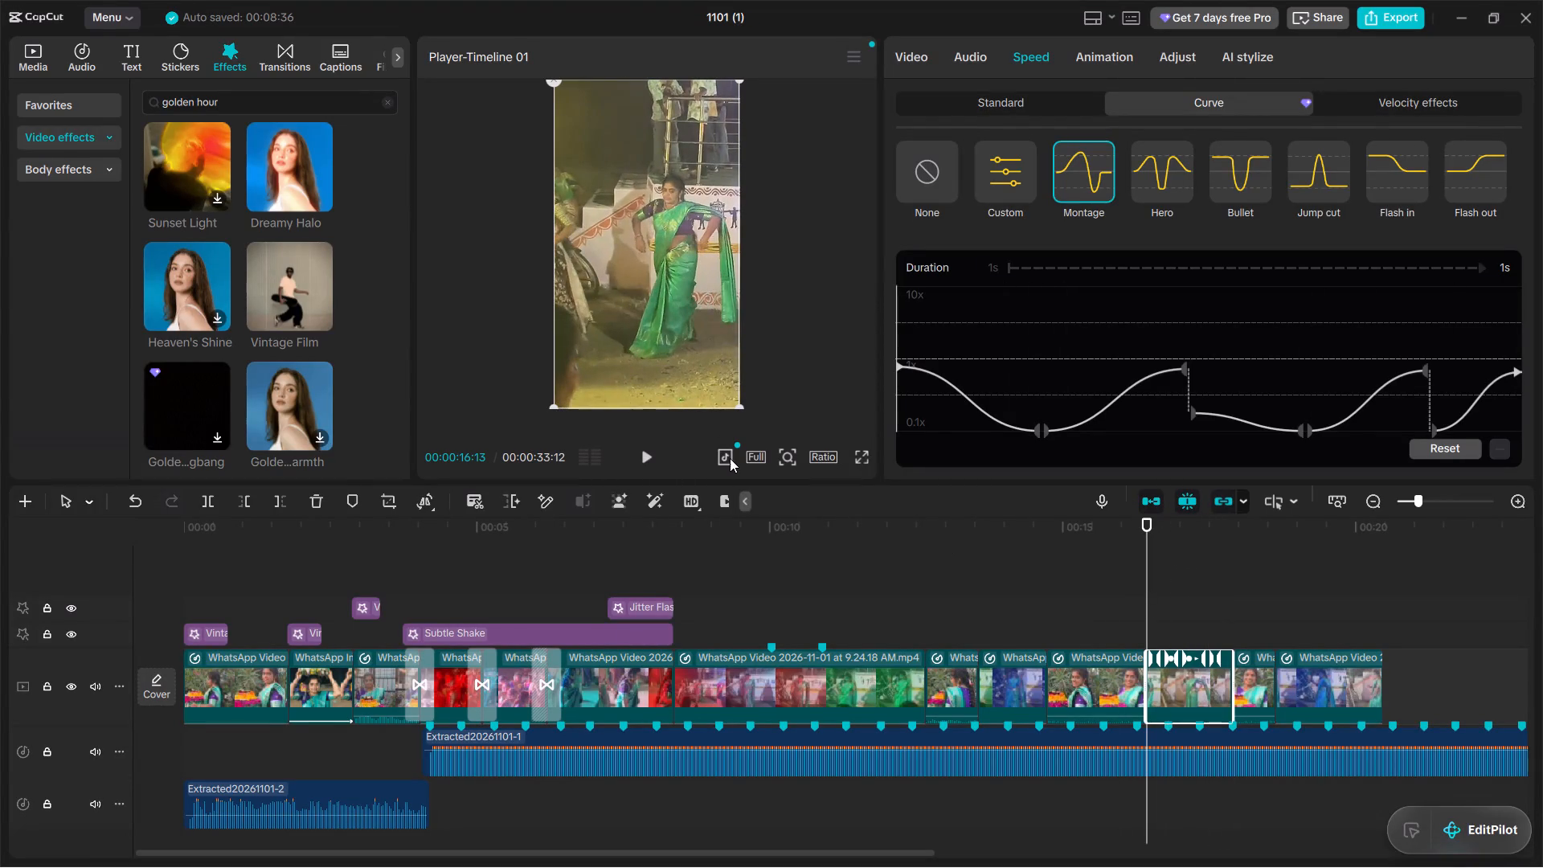
left_click(654, 452)
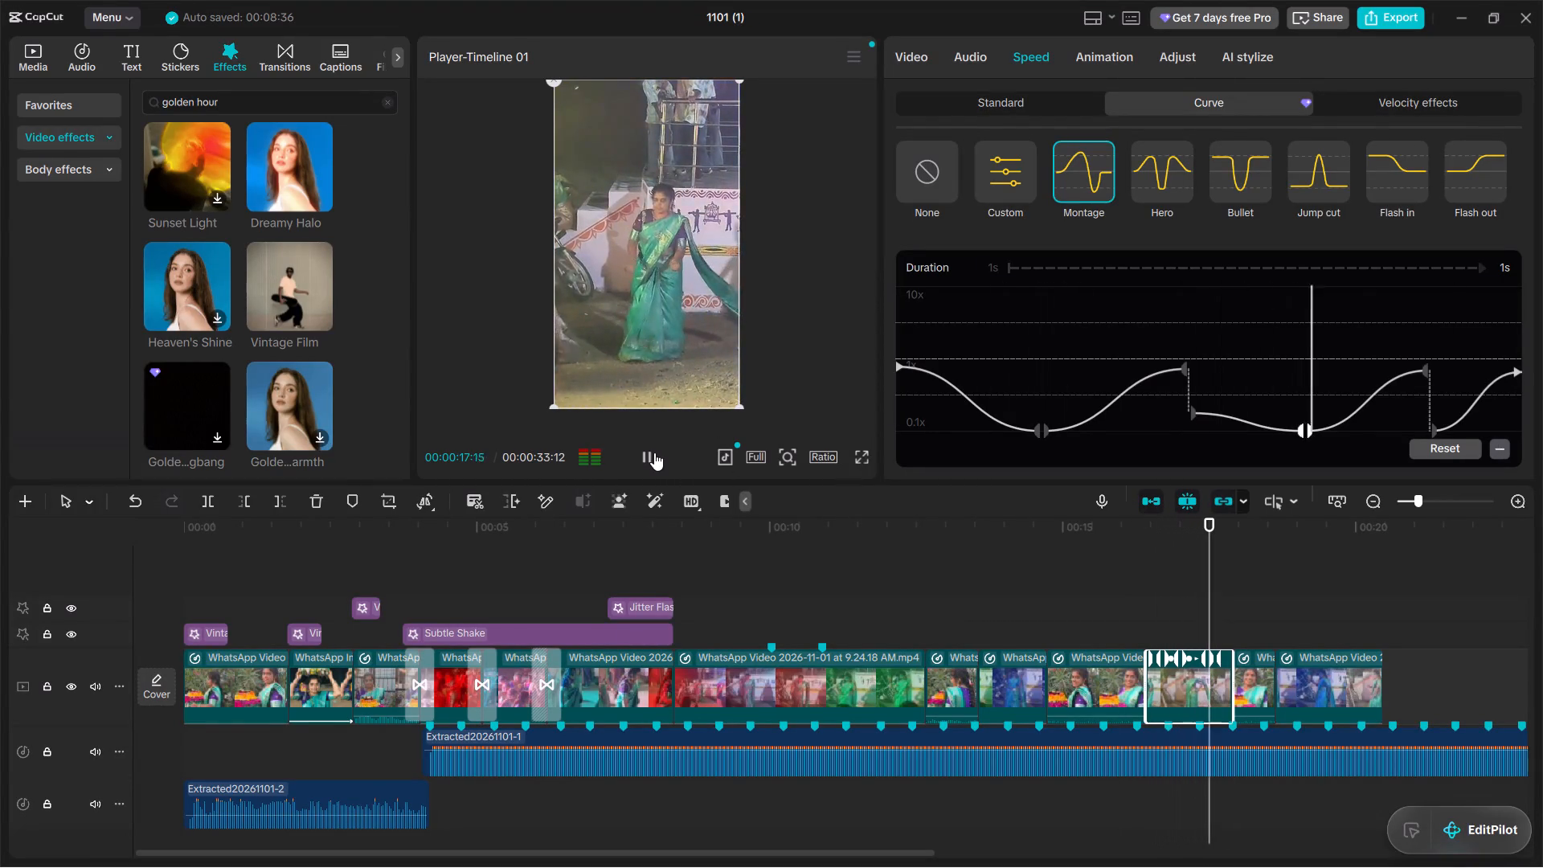
left_click(654, 452)
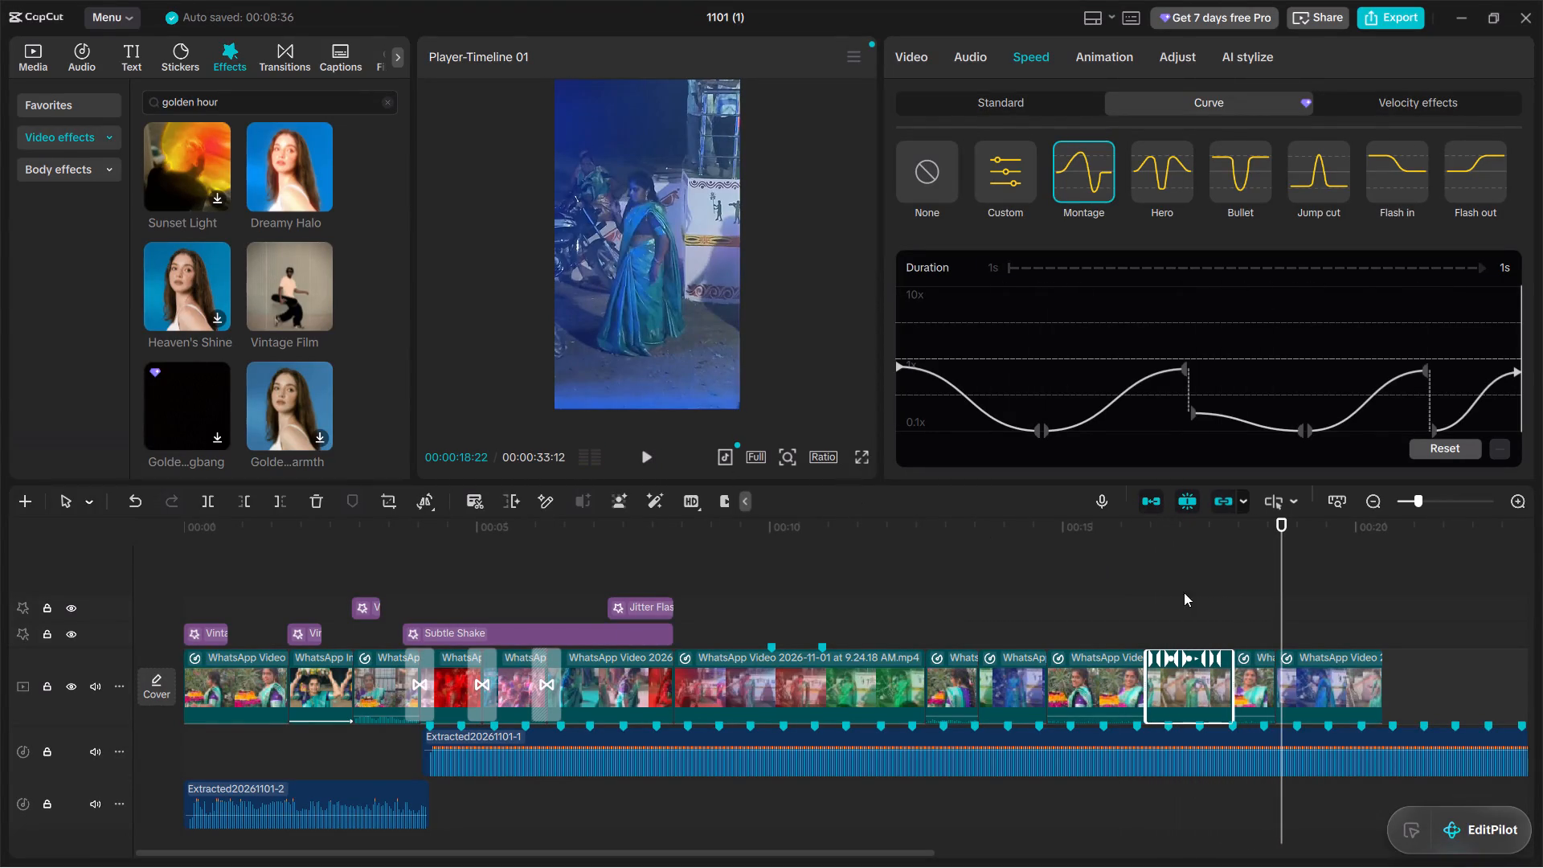
Select the last clip on the main track, starting near 18 seconds, and examine its dance movement for possible slow-down moments.
left_click(1256, 683)
left_click(1348, 678)
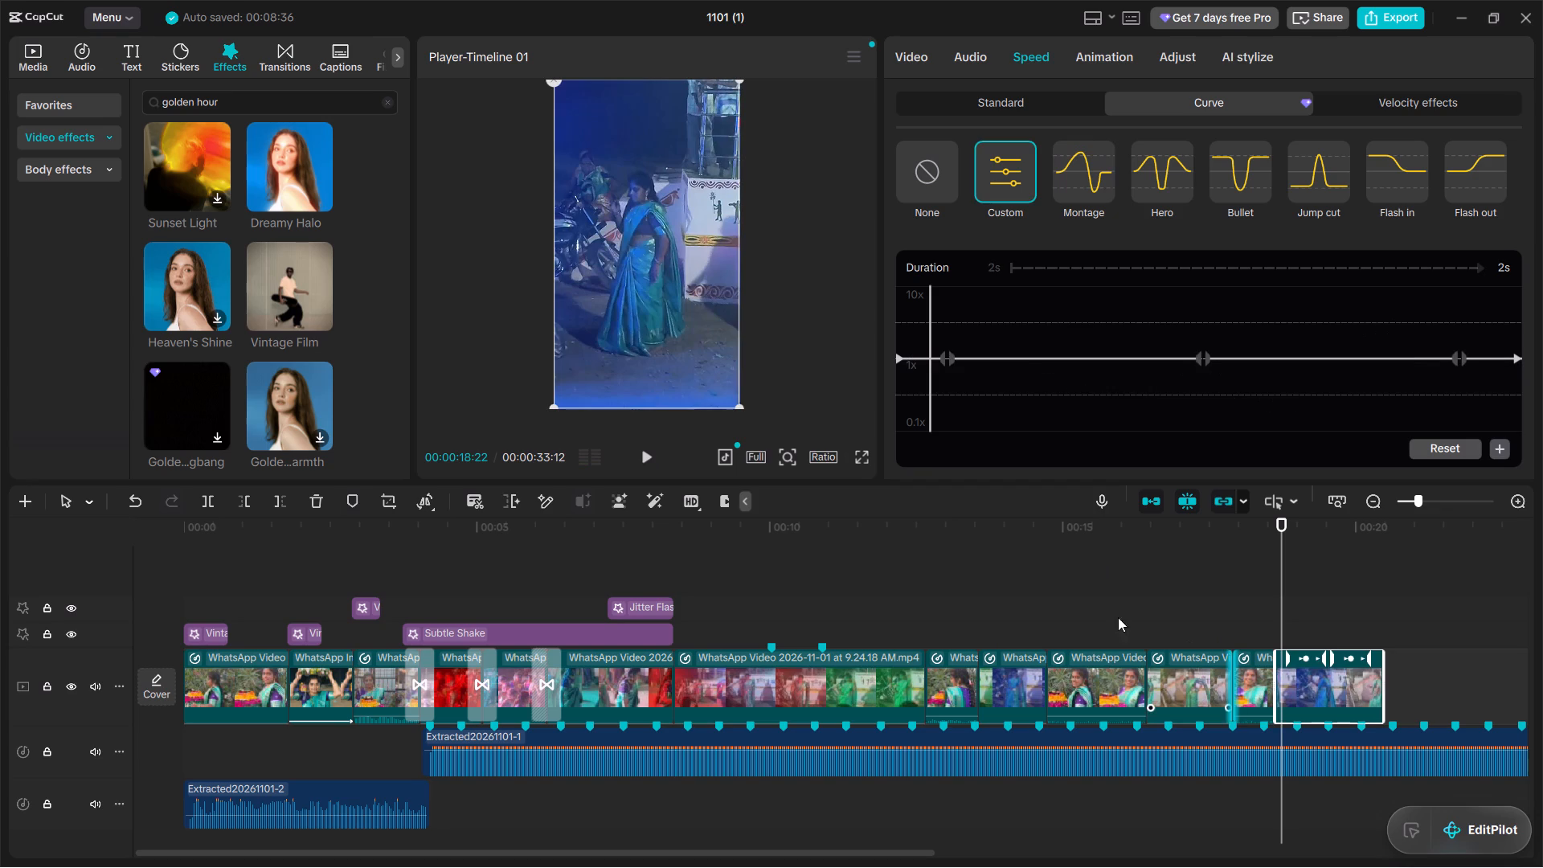
left_click(649, 451)
left_click(649, 451)
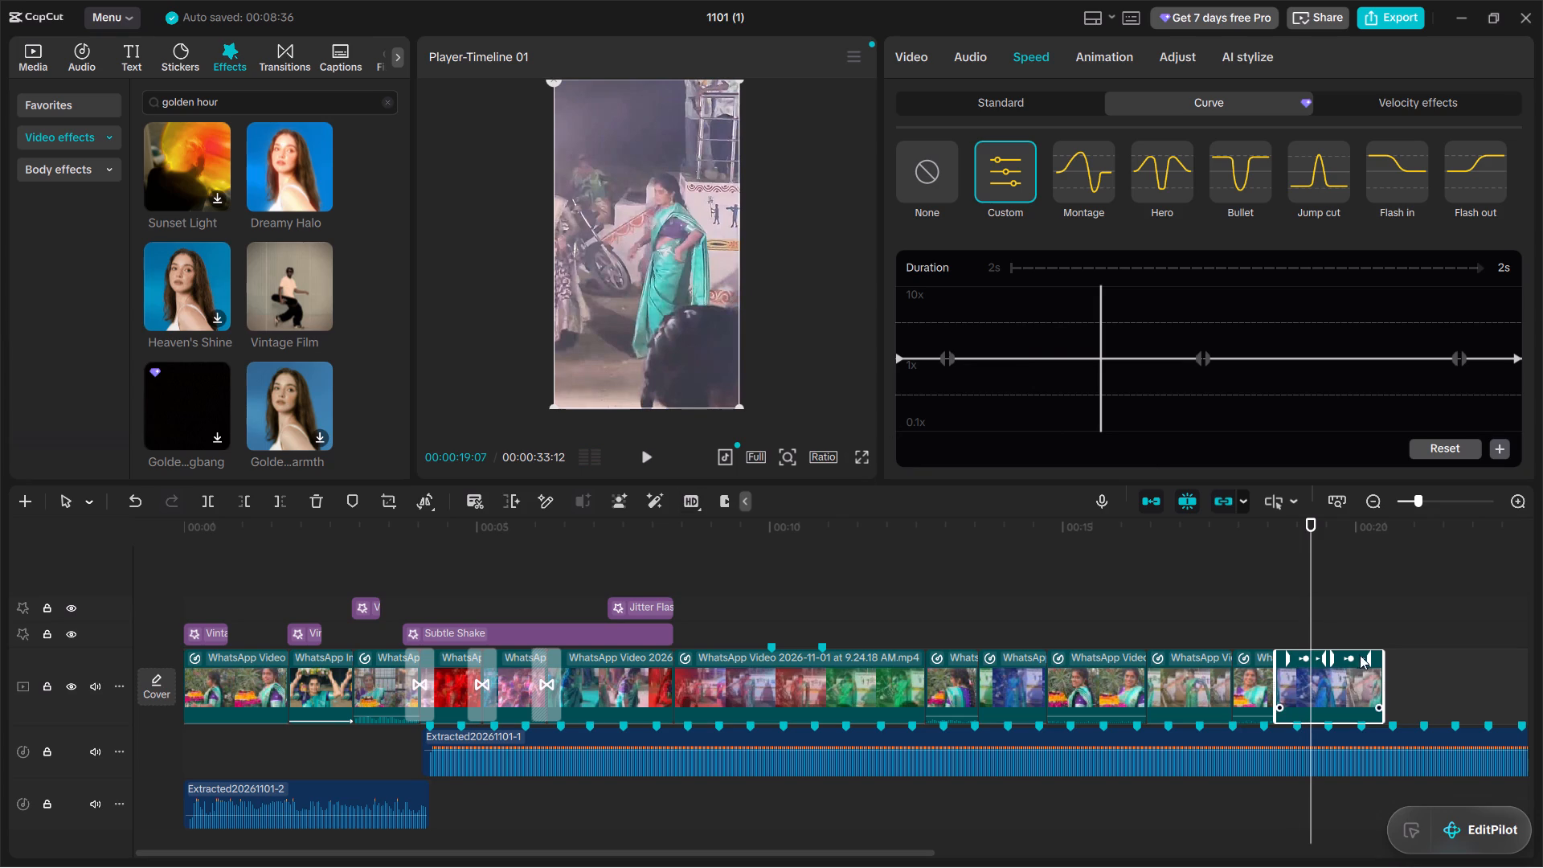
left_click_drag(1308, 519, 1350, 527)
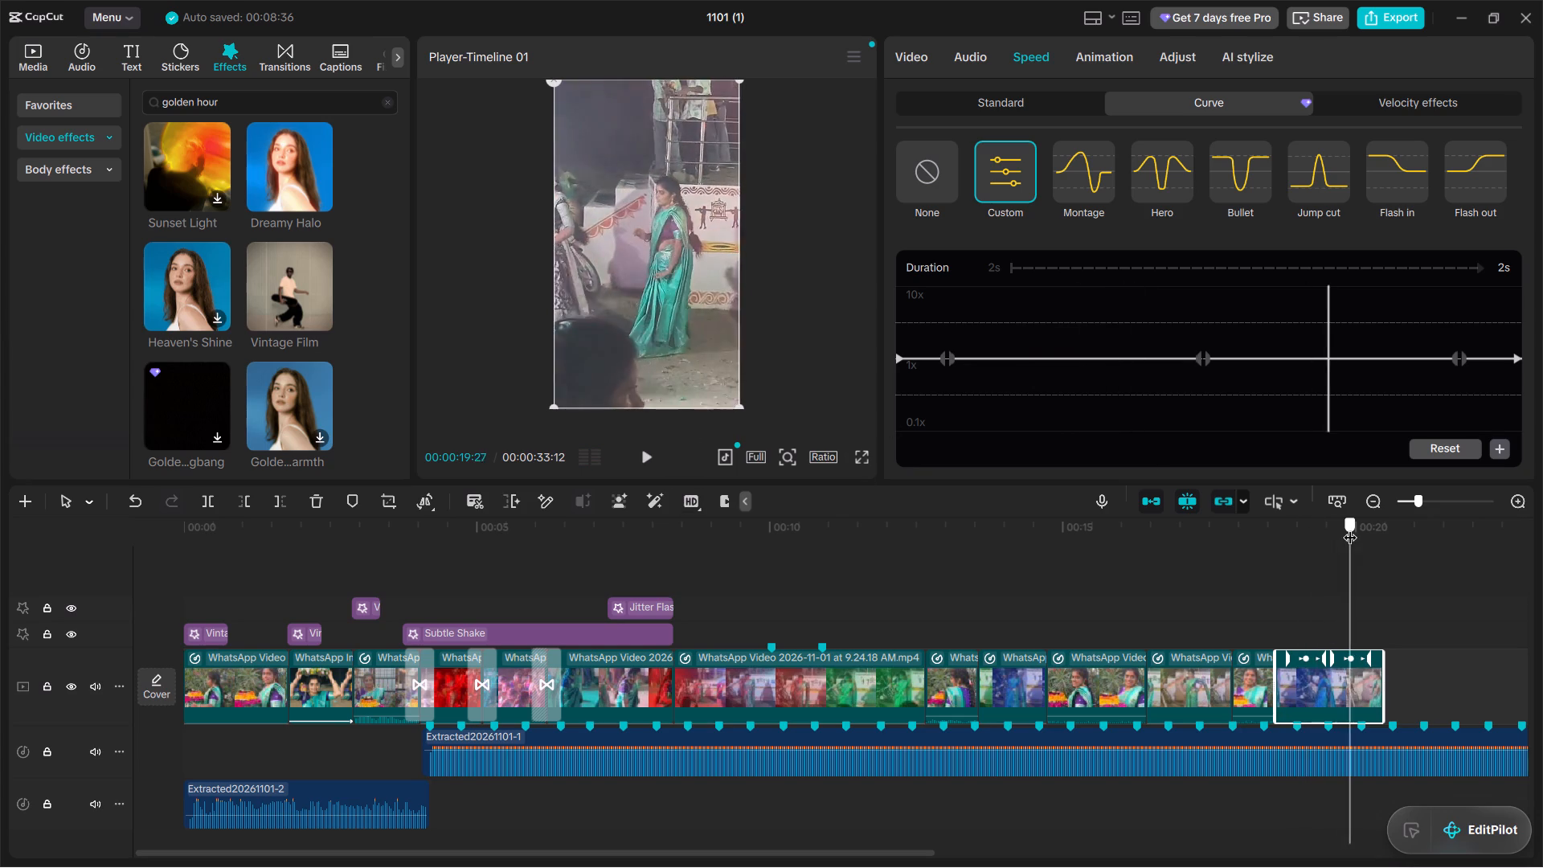
left_click_drag(1350, 527, 1325, 613)
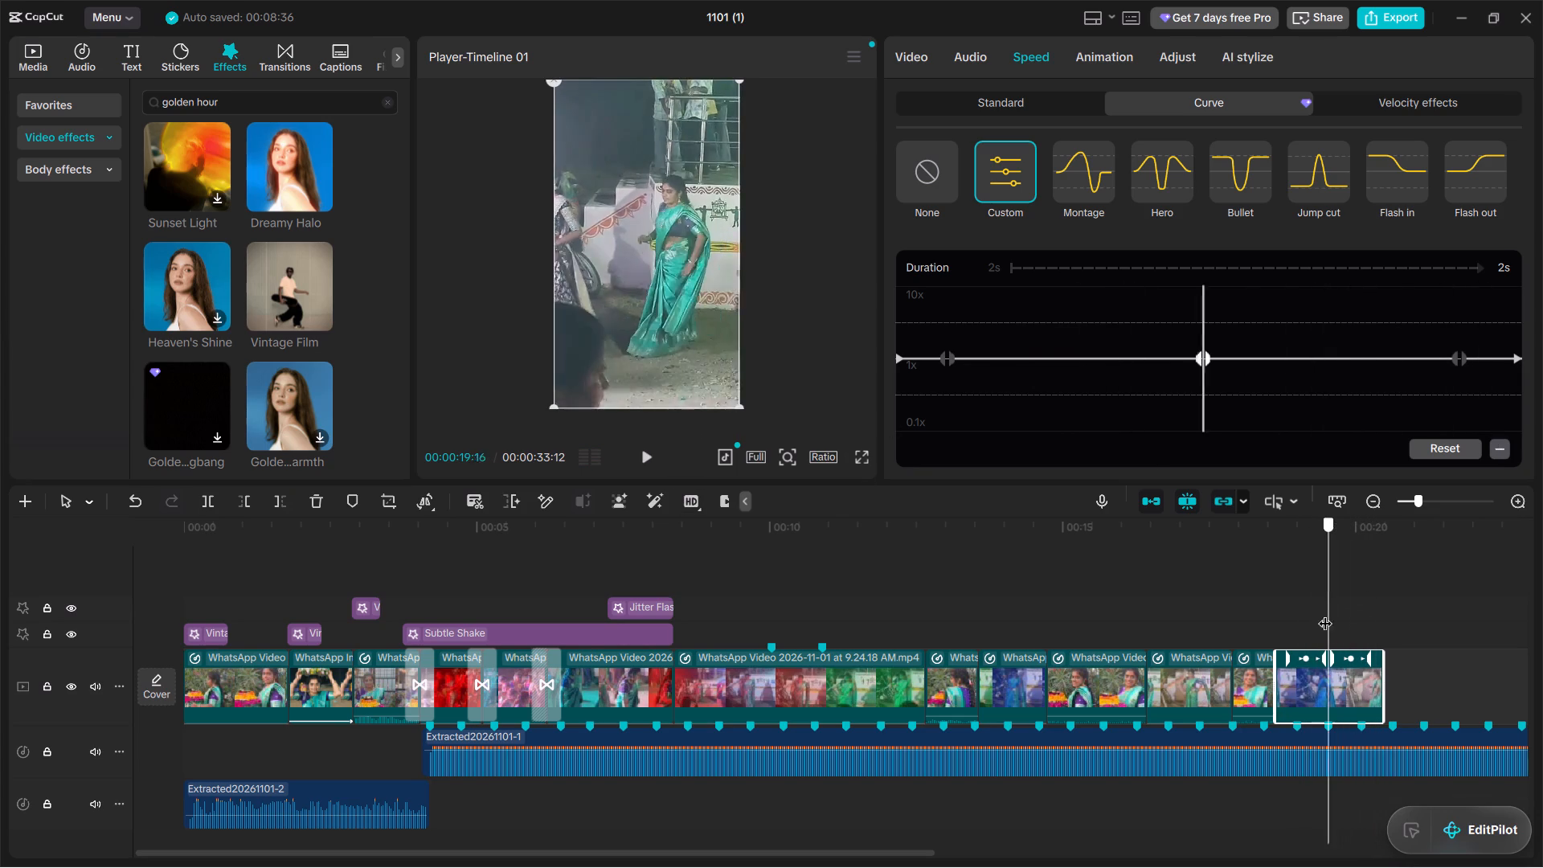
left_click_drag(1325, 613, 1290, 660)
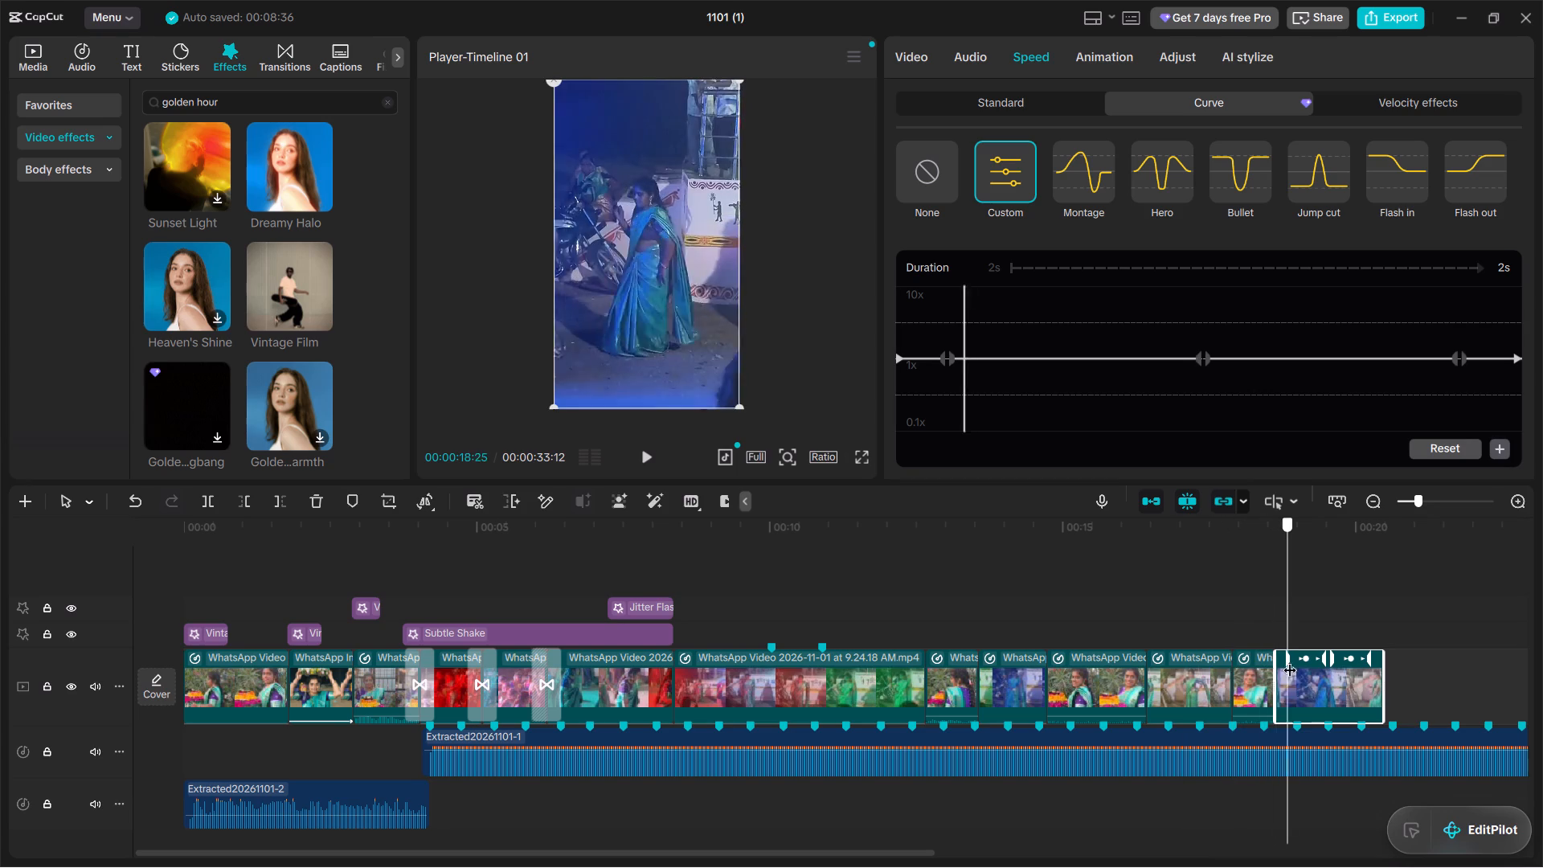
left_click_drag(1290, 660, 1320, 668)
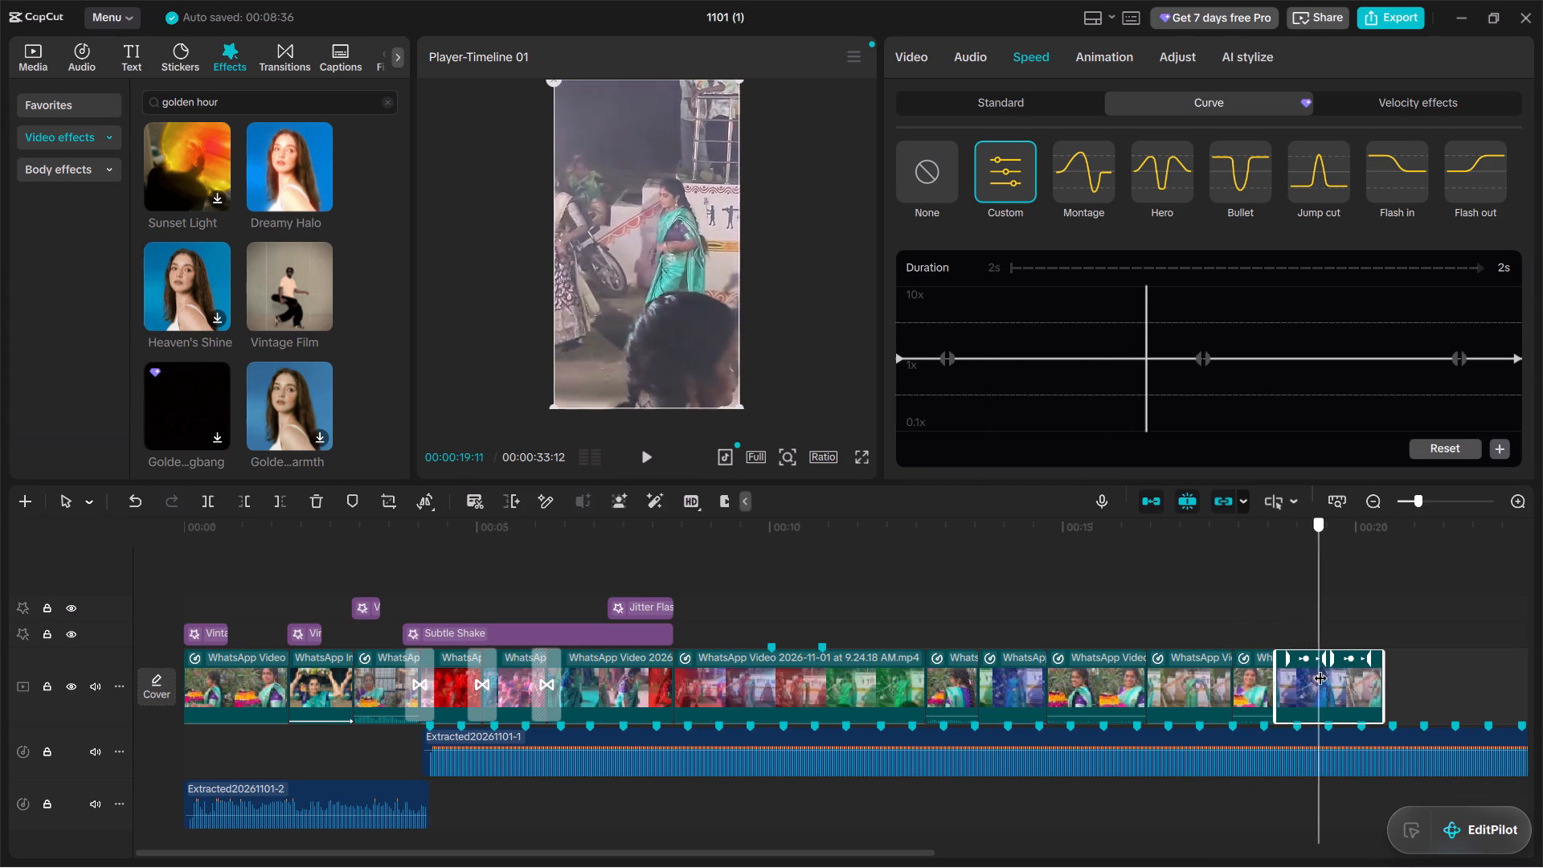
left_click_drag(1320, 668, 1304, 694)
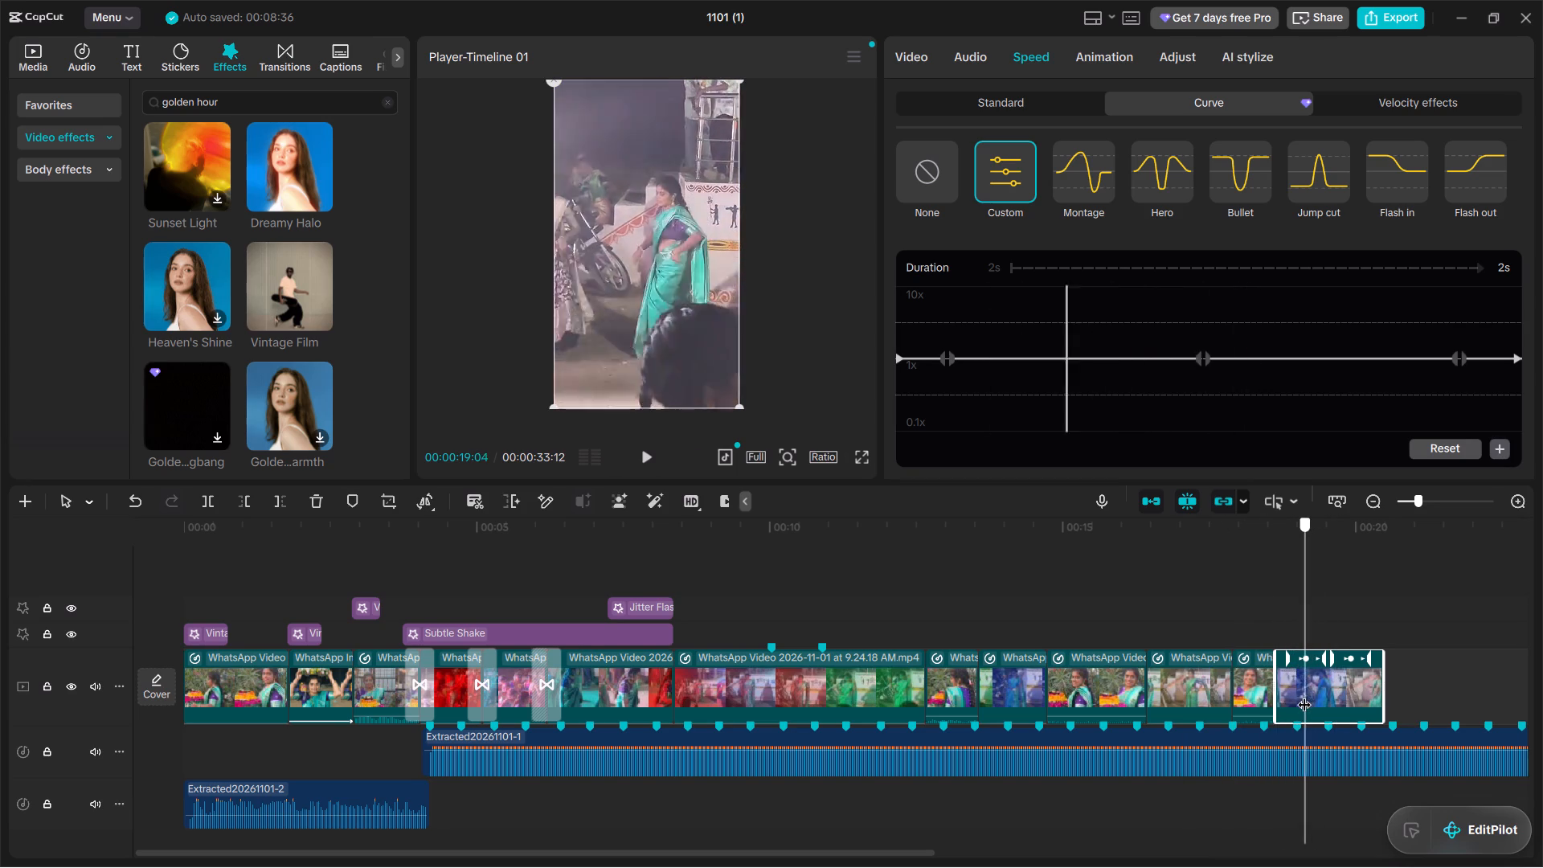
left_click_drag(1304, 694, 1301, 701)
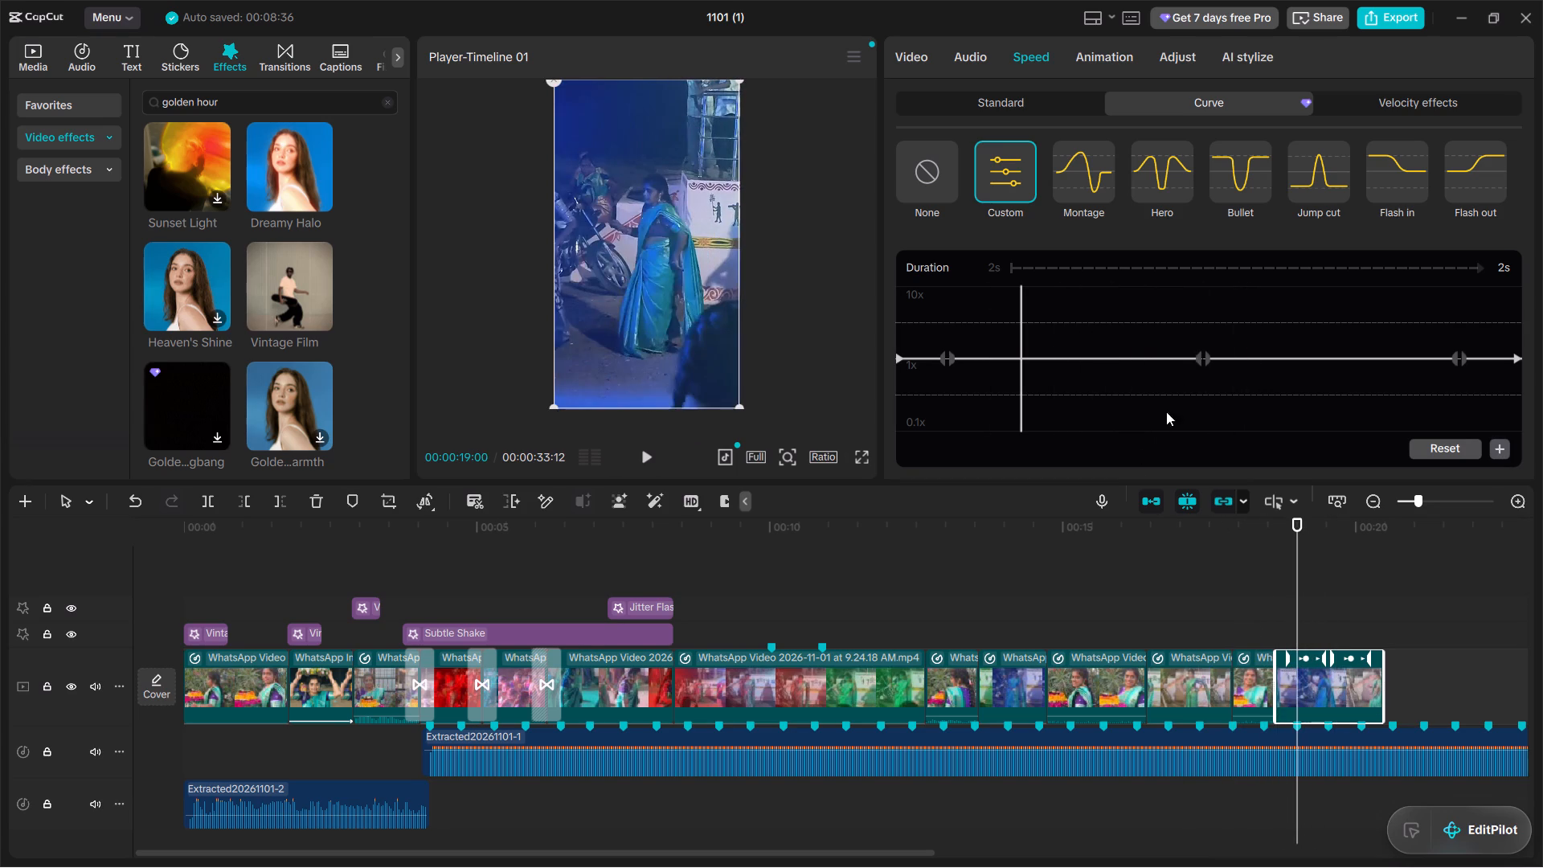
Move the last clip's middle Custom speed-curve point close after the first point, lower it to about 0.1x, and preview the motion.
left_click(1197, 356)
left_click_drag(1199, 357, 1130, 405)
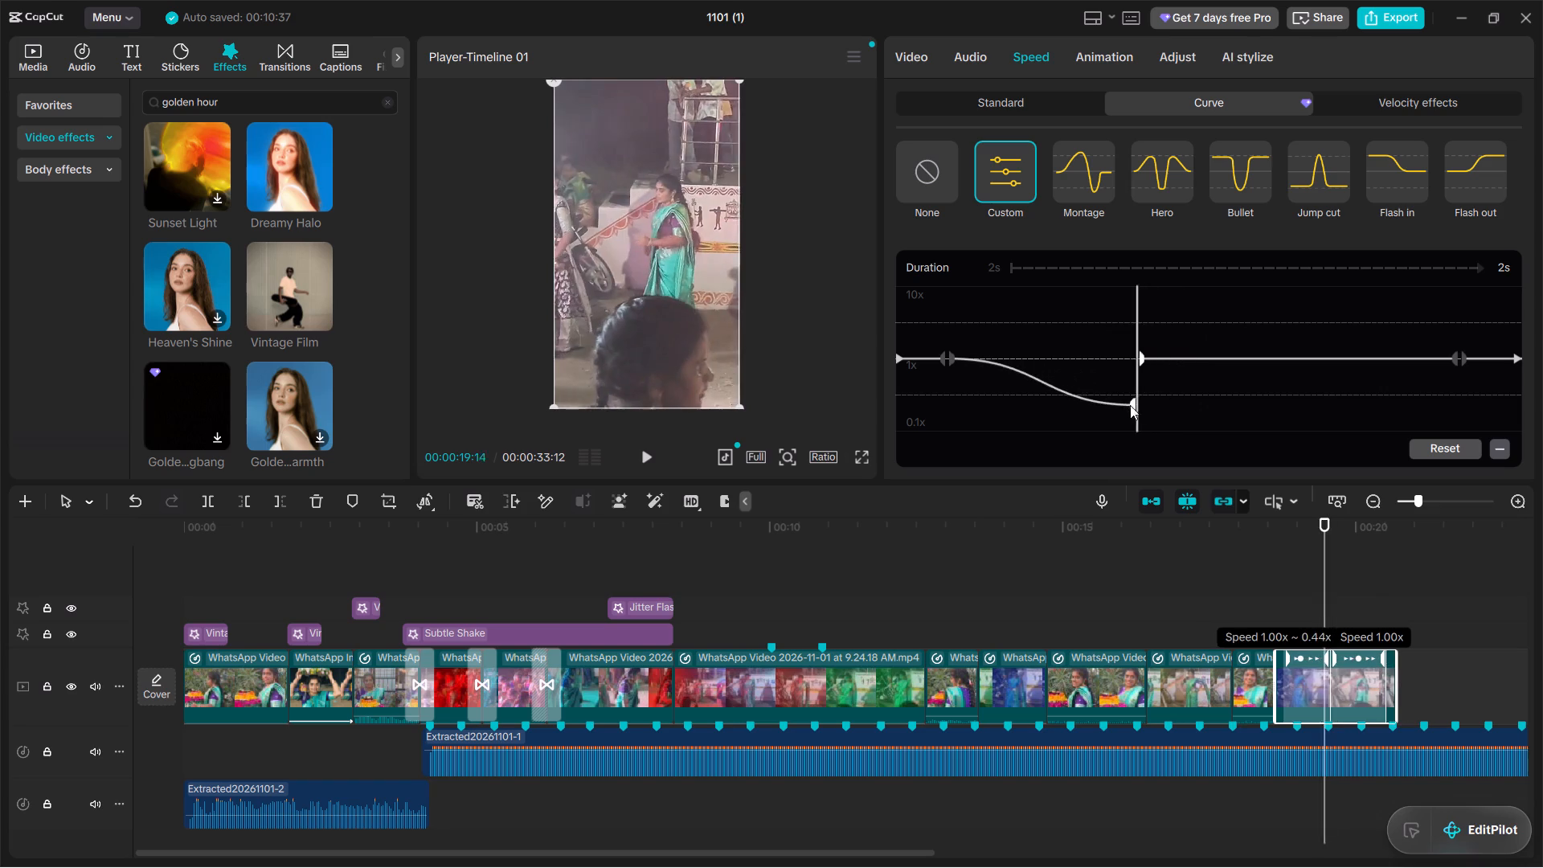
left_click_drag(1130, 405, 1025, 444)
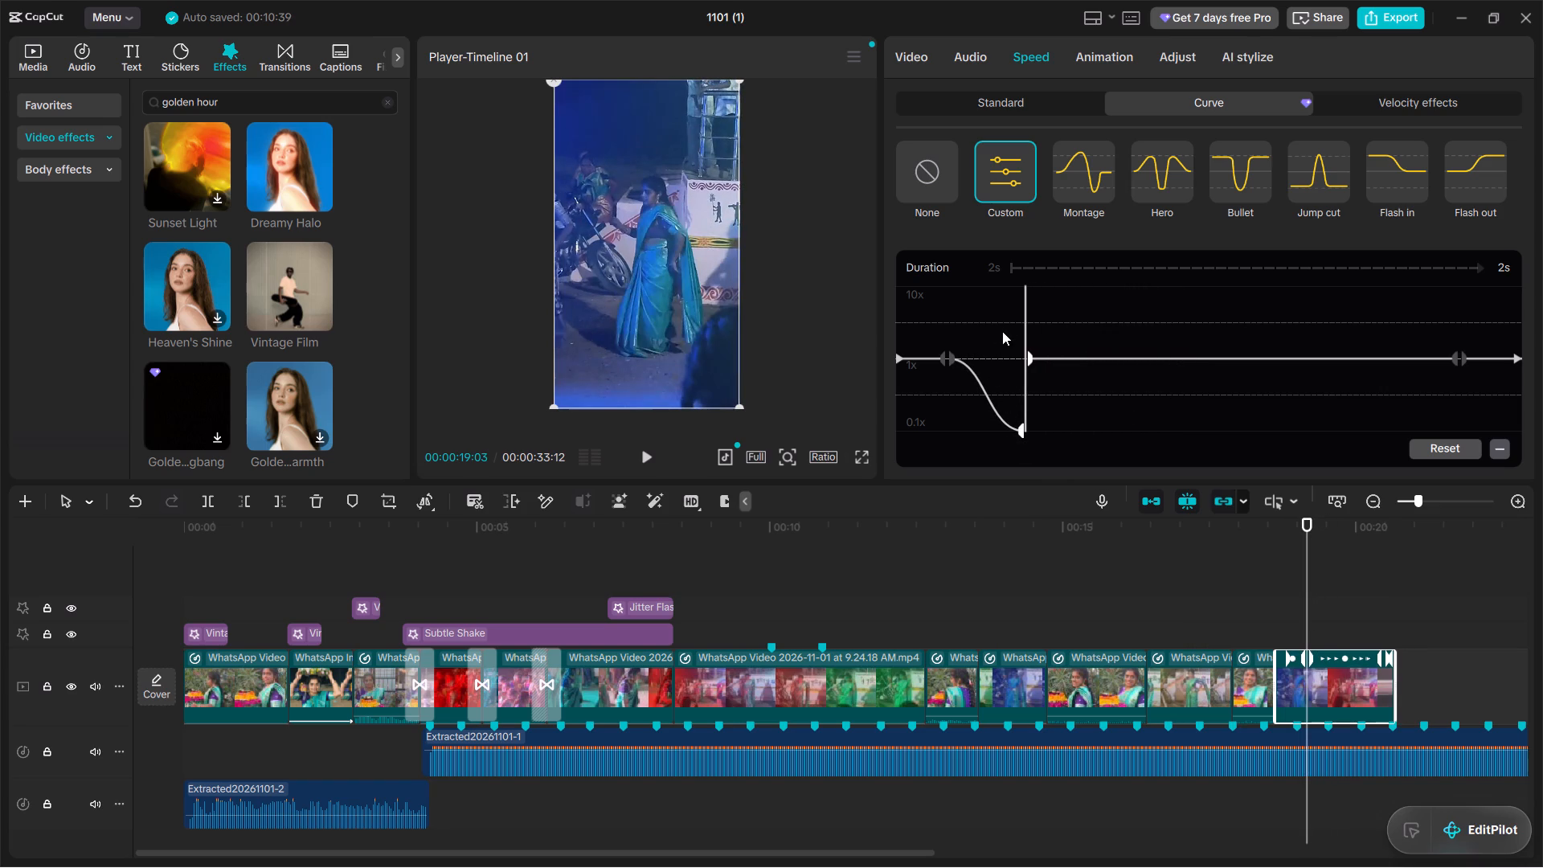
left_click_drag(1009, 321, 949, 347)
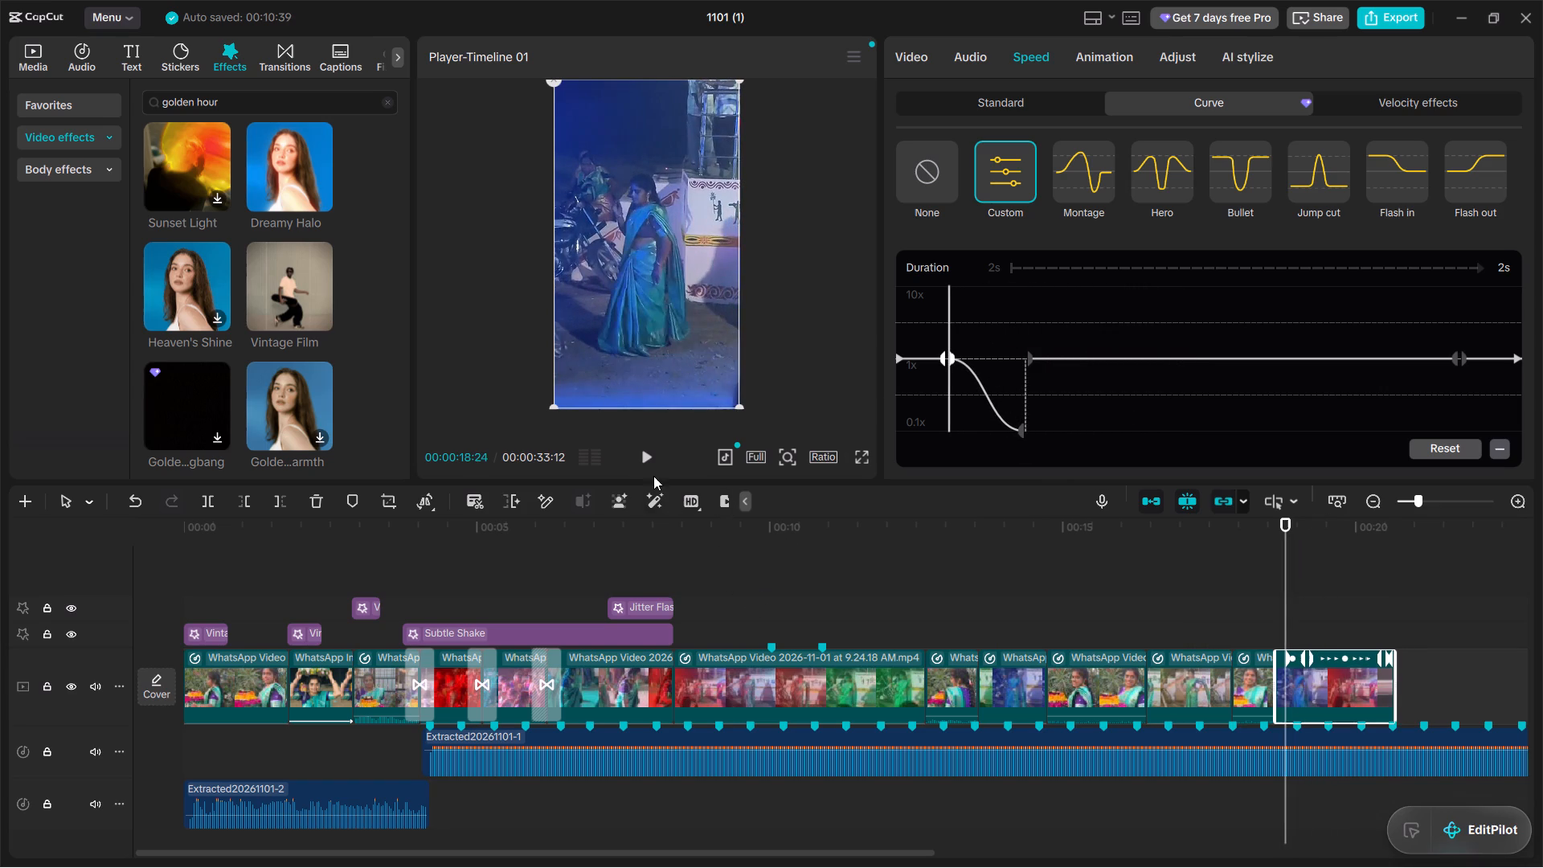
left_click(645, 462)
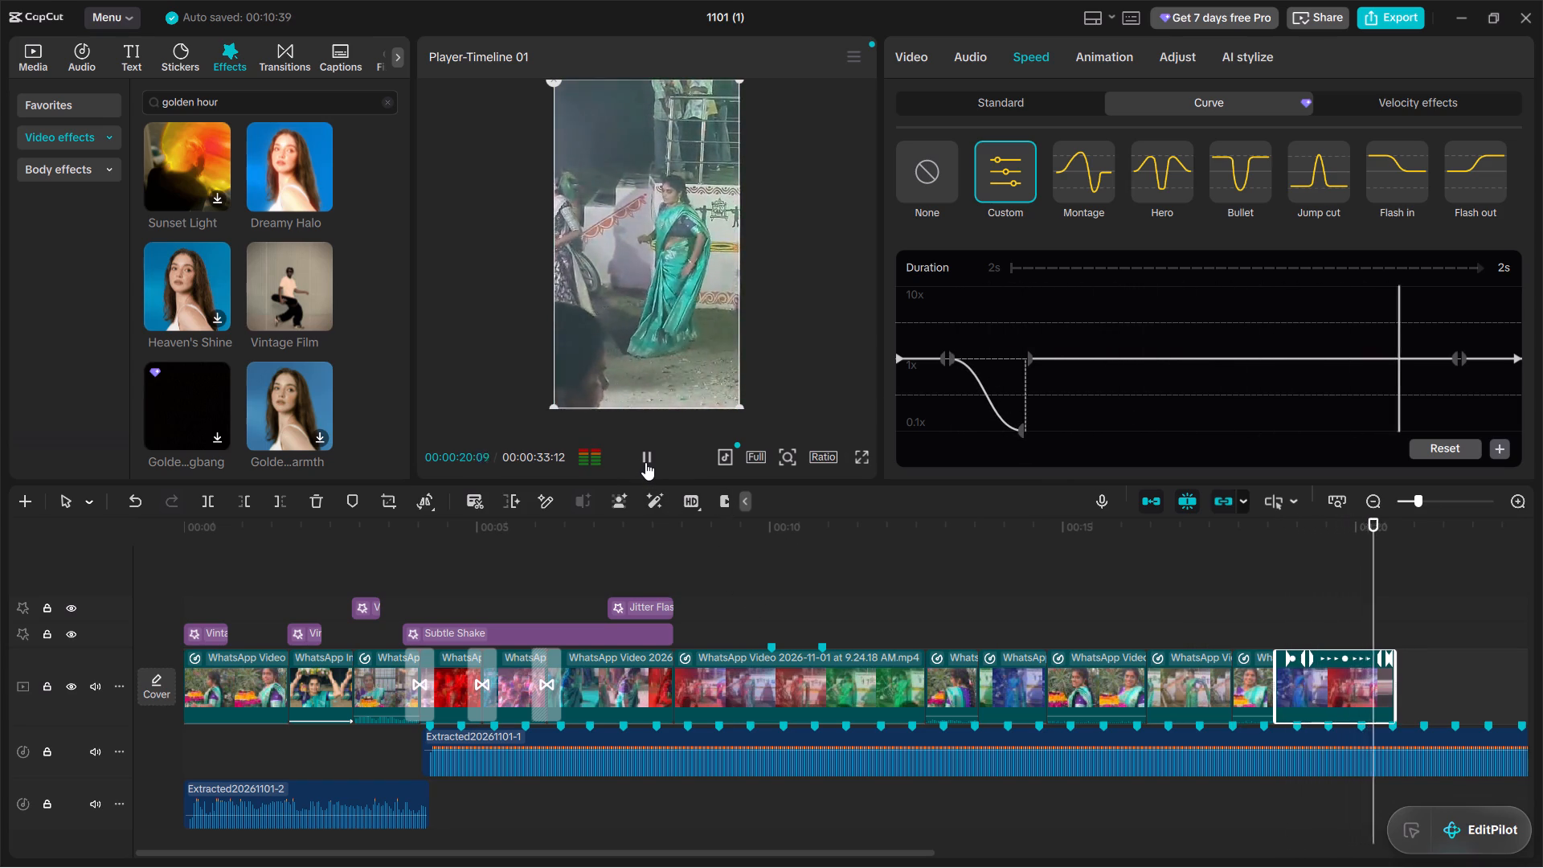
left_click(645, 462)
Delete the last clip, the blue-lit dance video starting near 18 seconds, from the main track.
left_click(1334, 680)
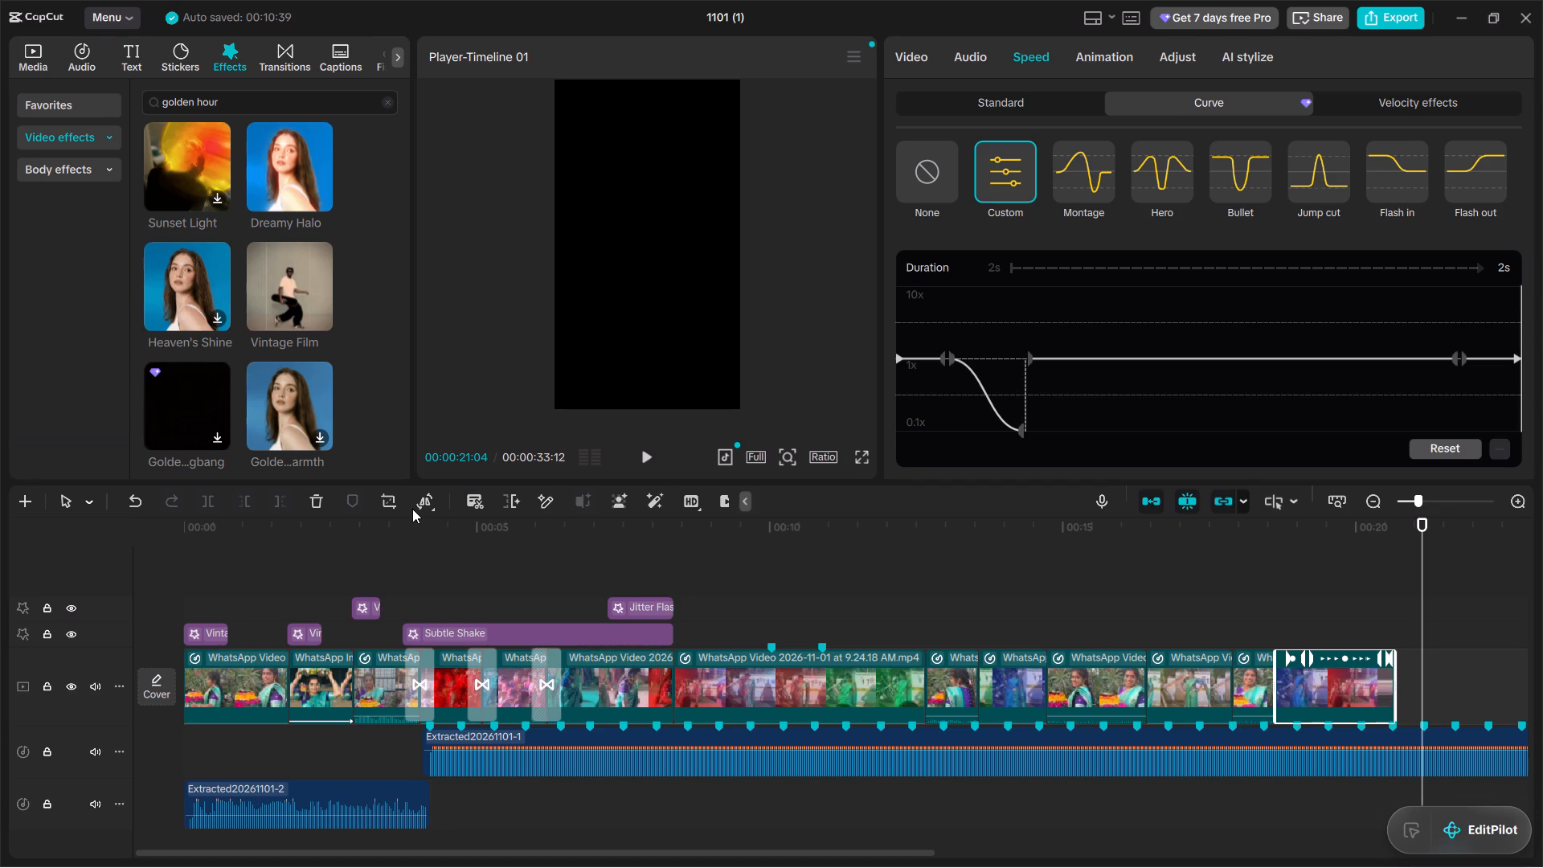
left_click(309, 505)
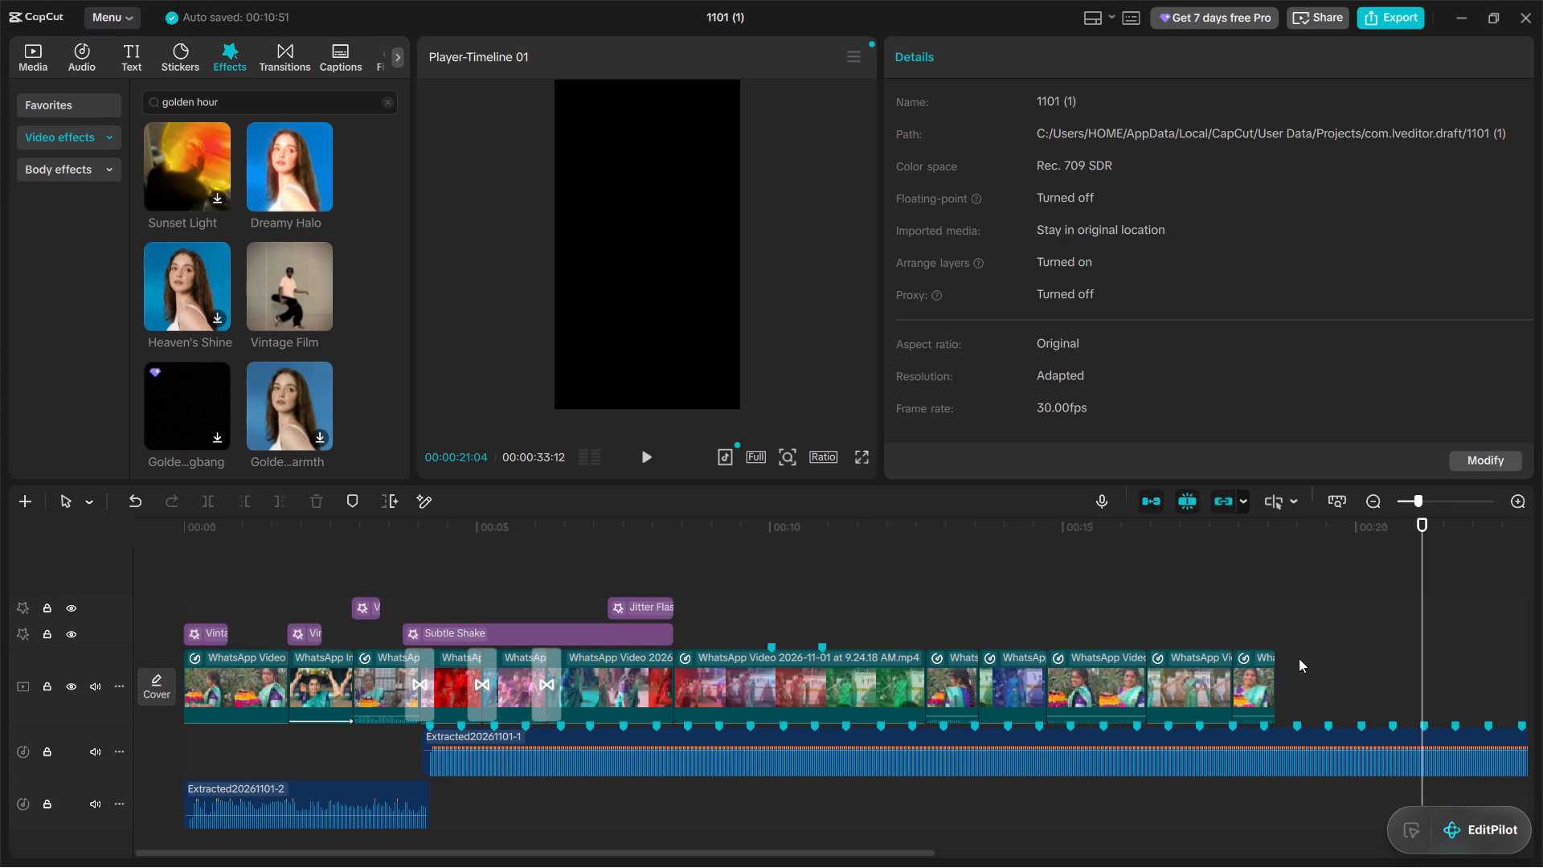
Review the remaining montage, playing it from the start to about 5 seconds.
left_click_drag(1419, 526, 1275, 663)
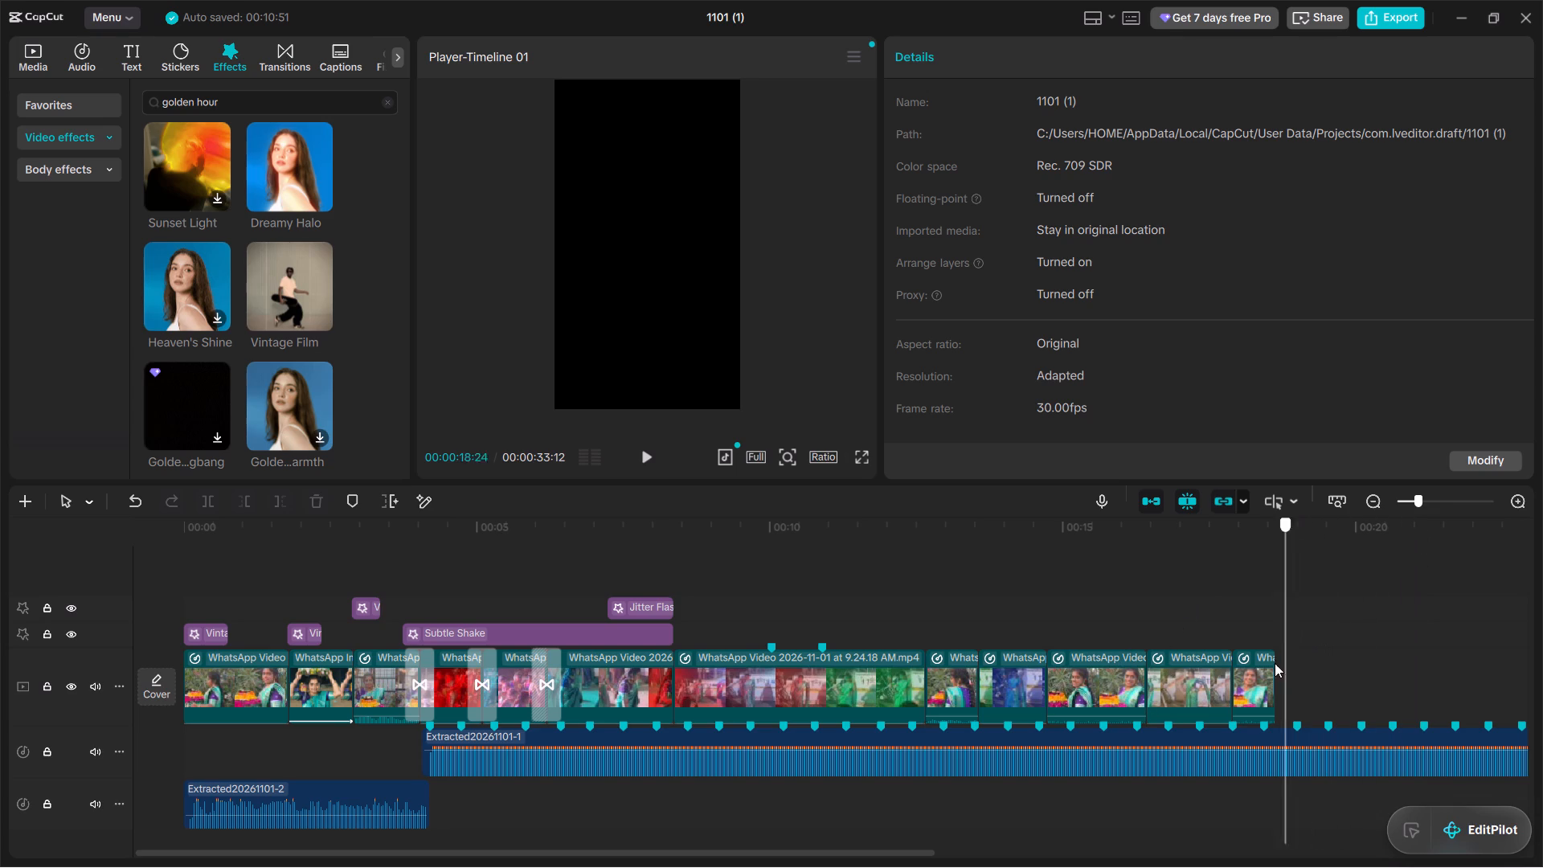
left_click_drag(1275, 663, 1190, 693)
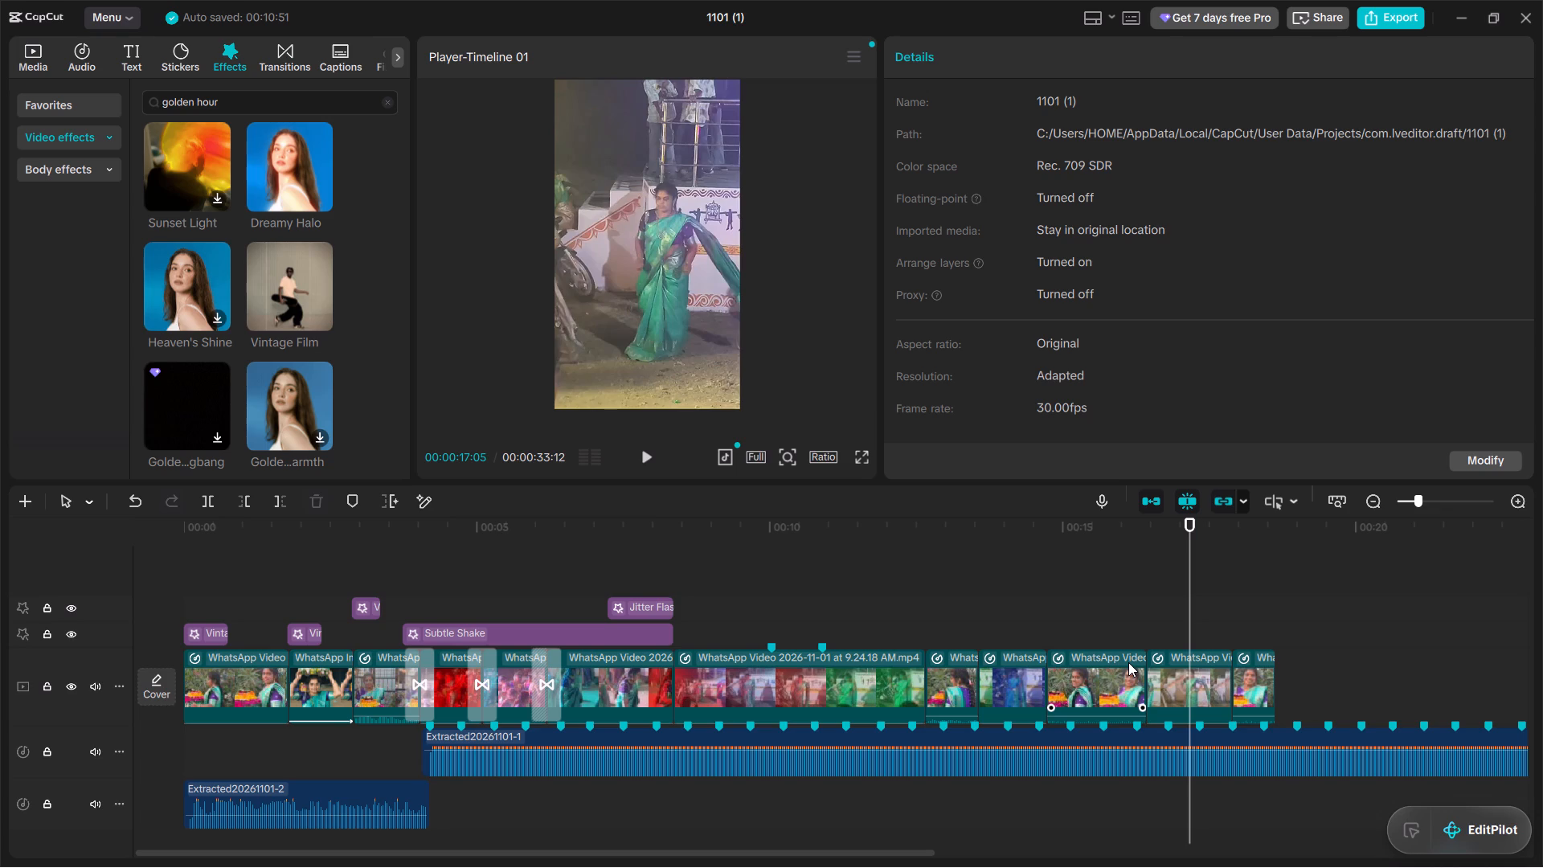
left_click_drag(1190, 550, 591, 738)
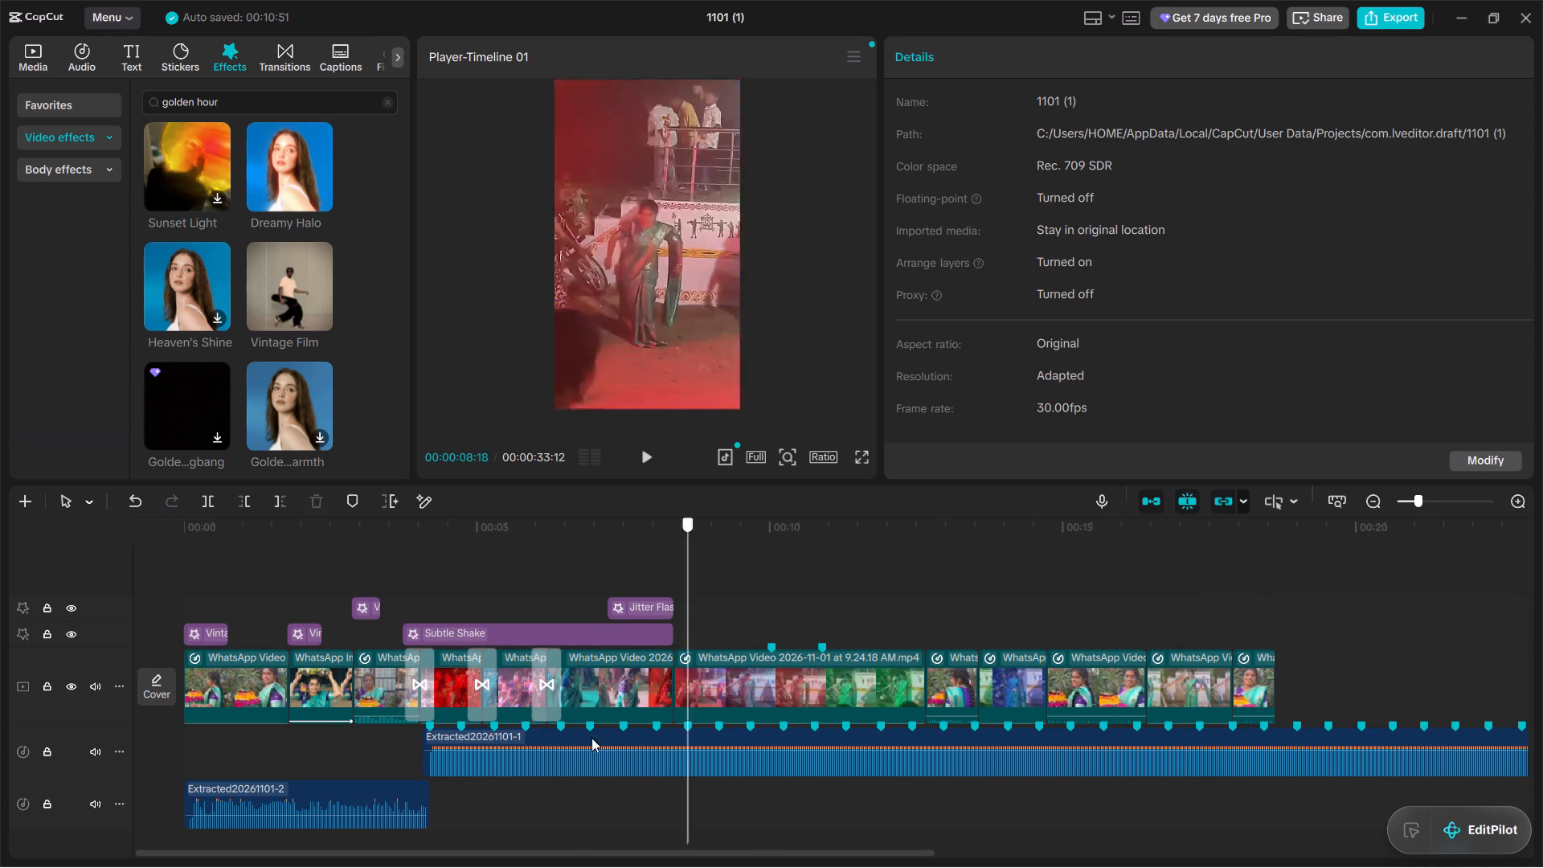
left_click_drag(591, 738, 174, 850)
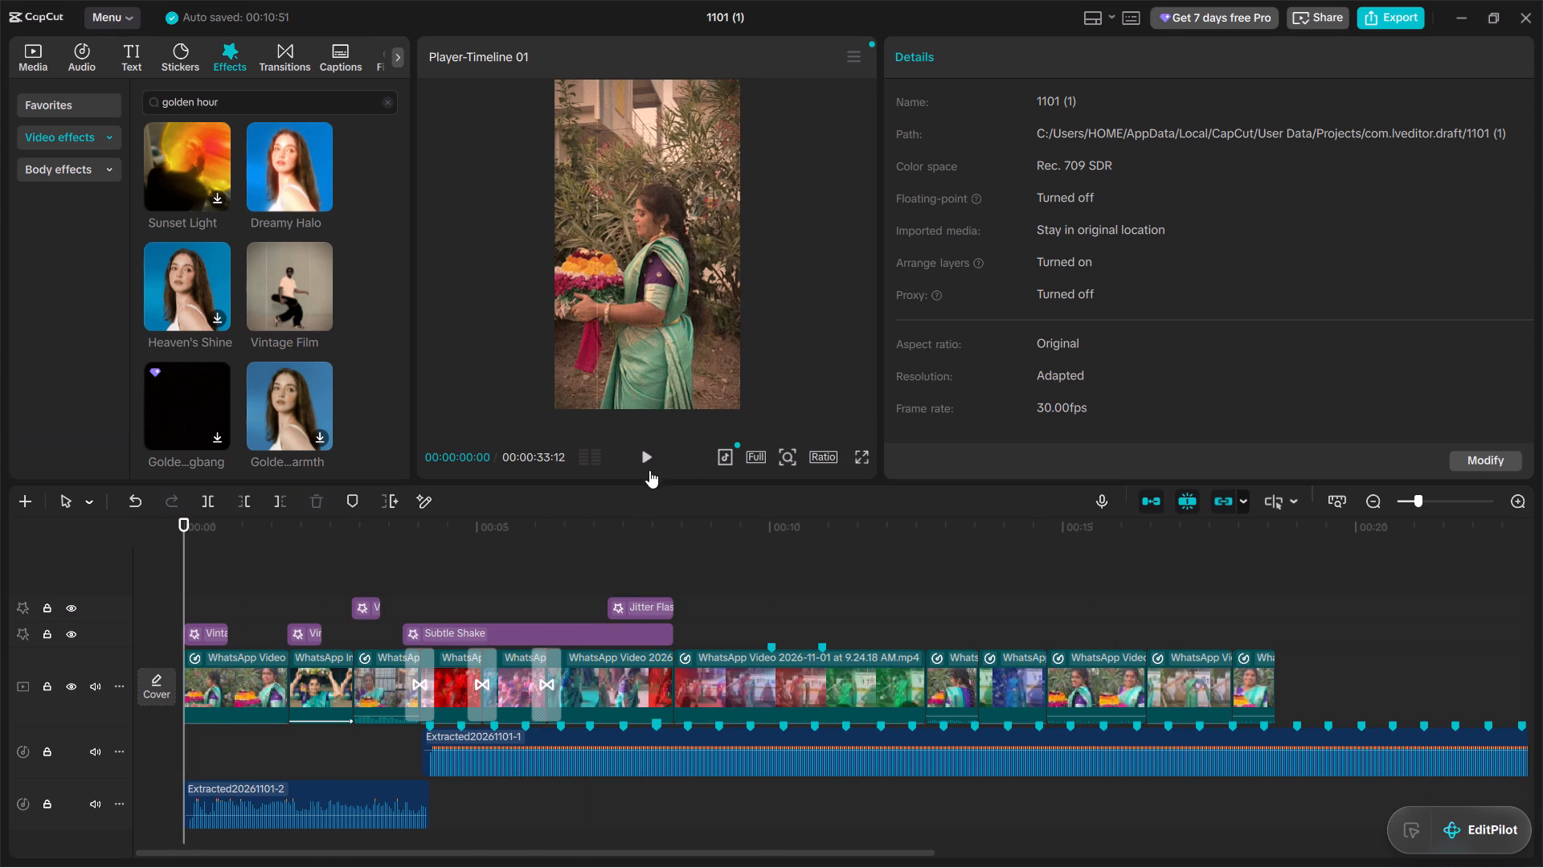
left_click(649, 464)
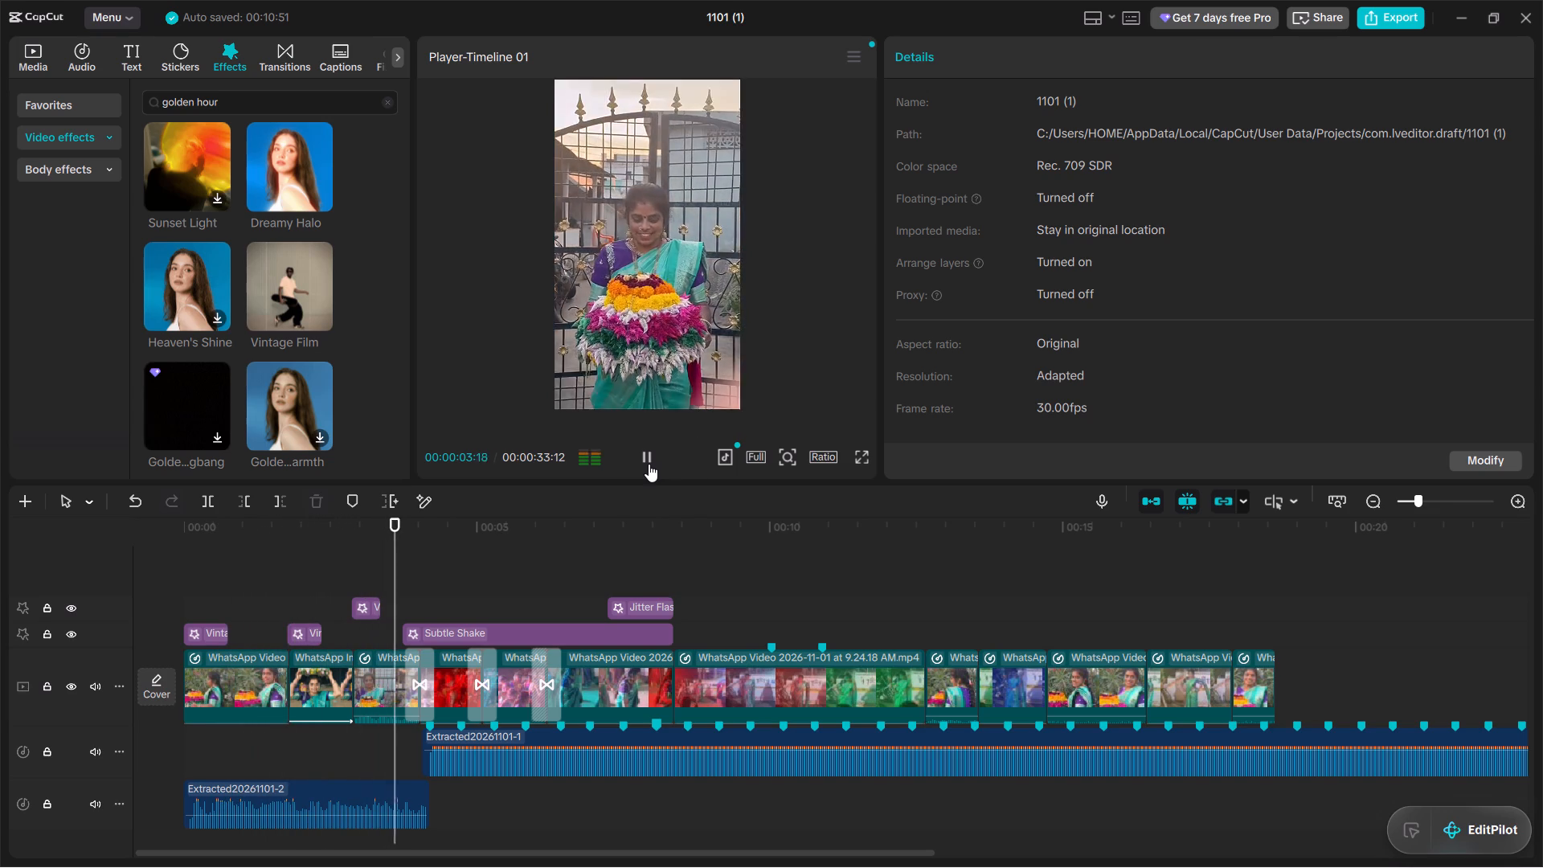
left_click(649, 464)
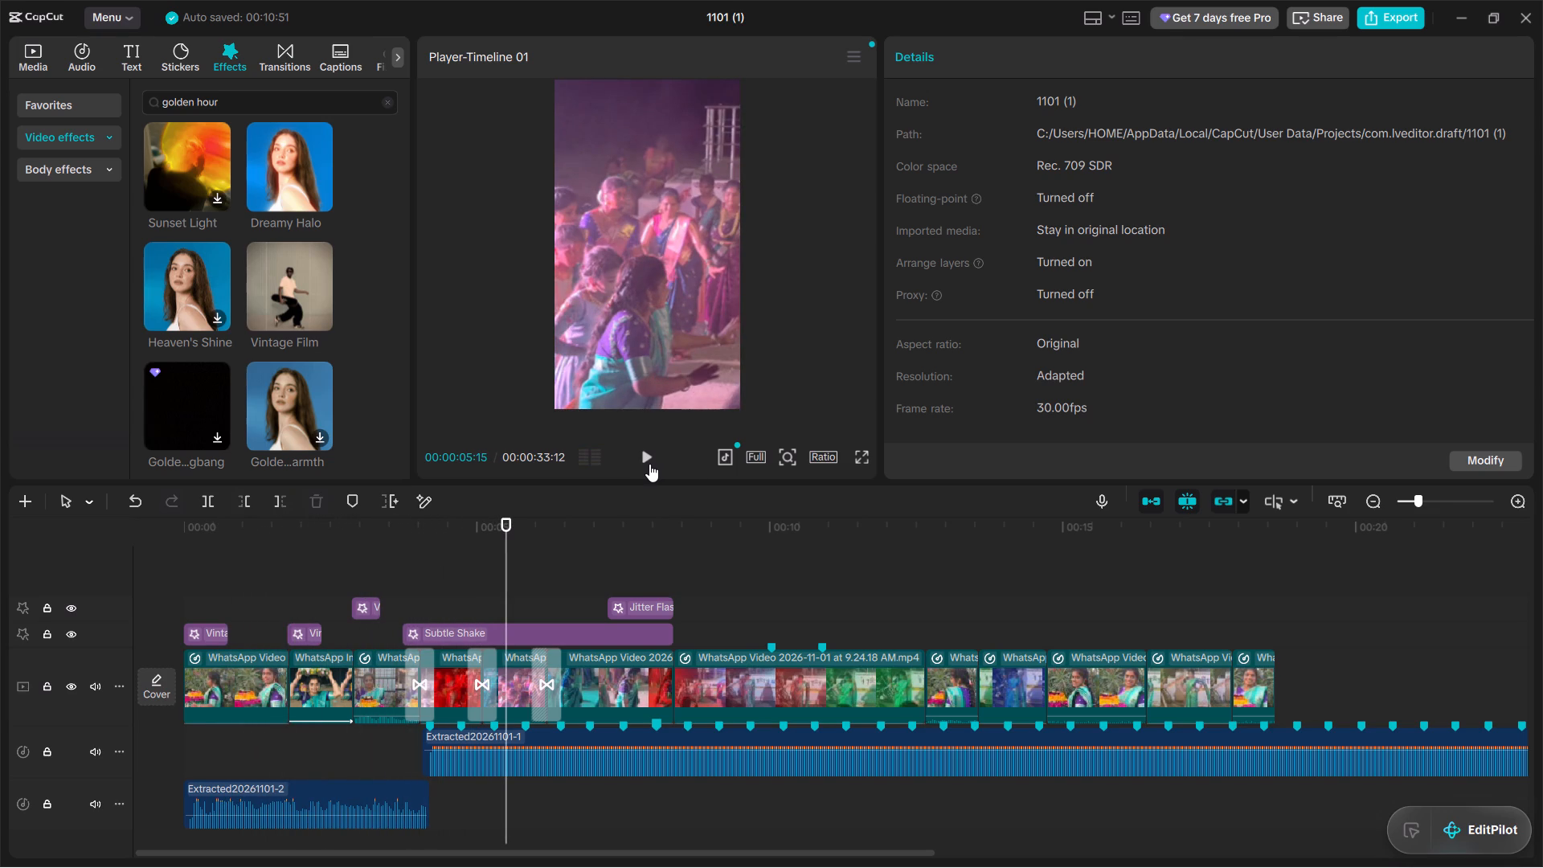
With the playhead at the second clip's start, audition trending sound effects, including Mouse click 1, the Canon shutter click and swish_whoosh (large).
left_click_drag(513, 534, 287, 614)
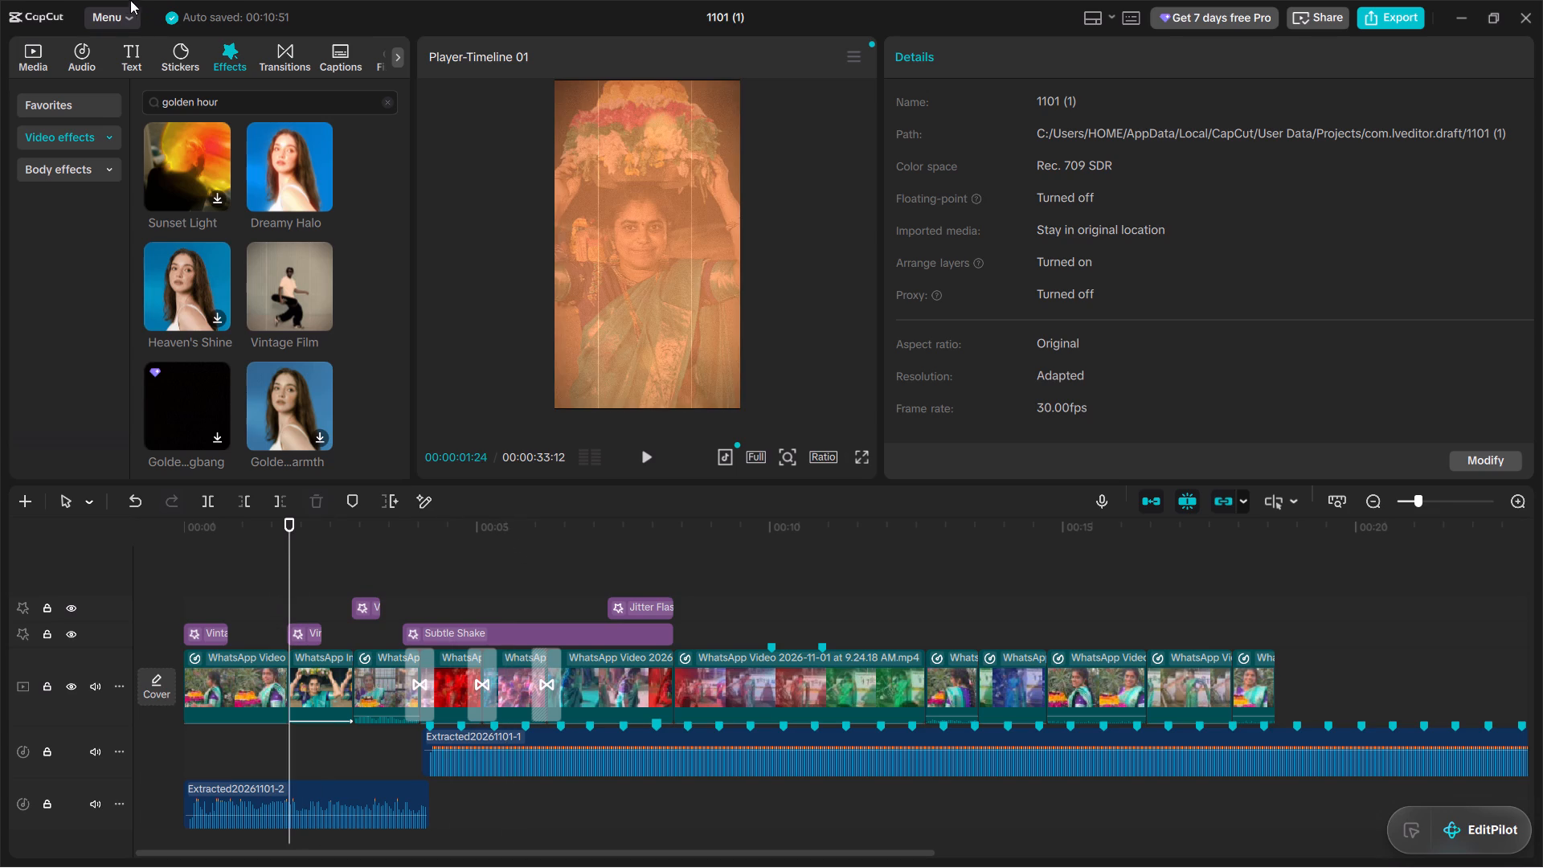
left_click(82, 60)
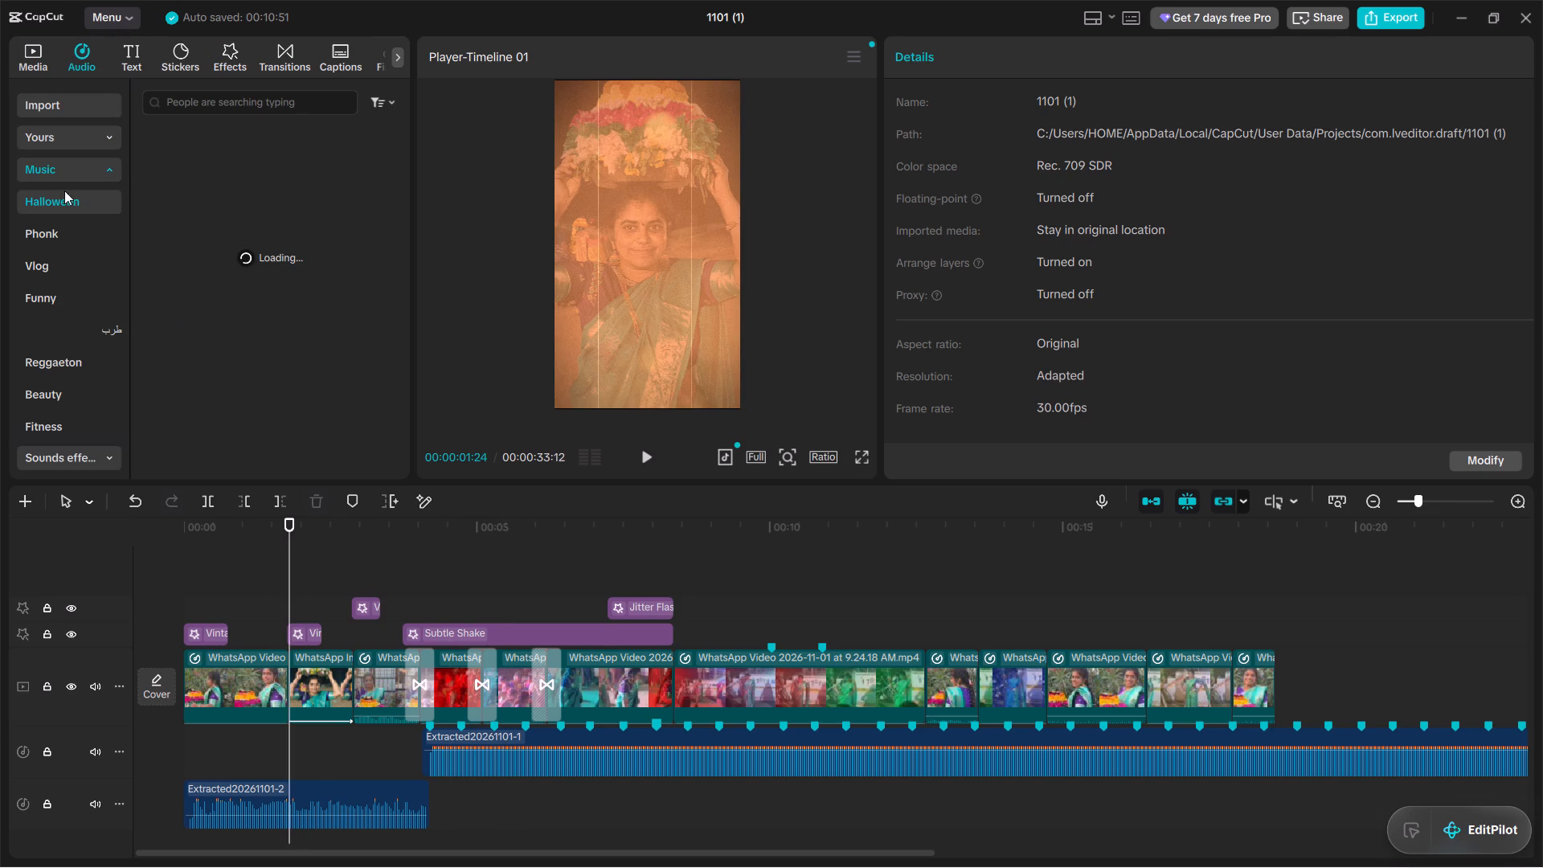
left_click(113, 169)
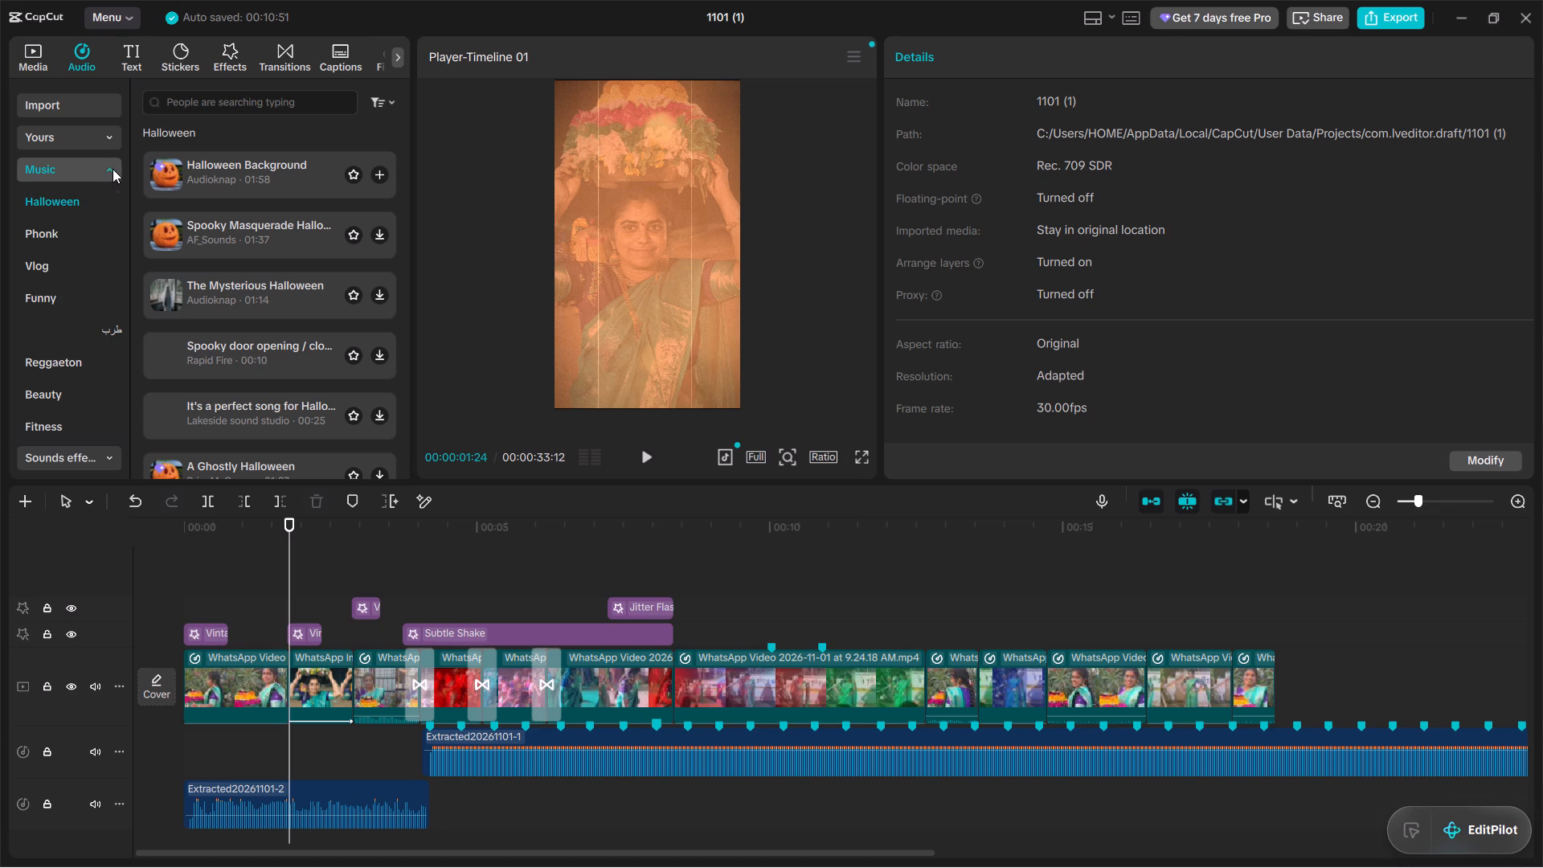
left_click(87, 206)
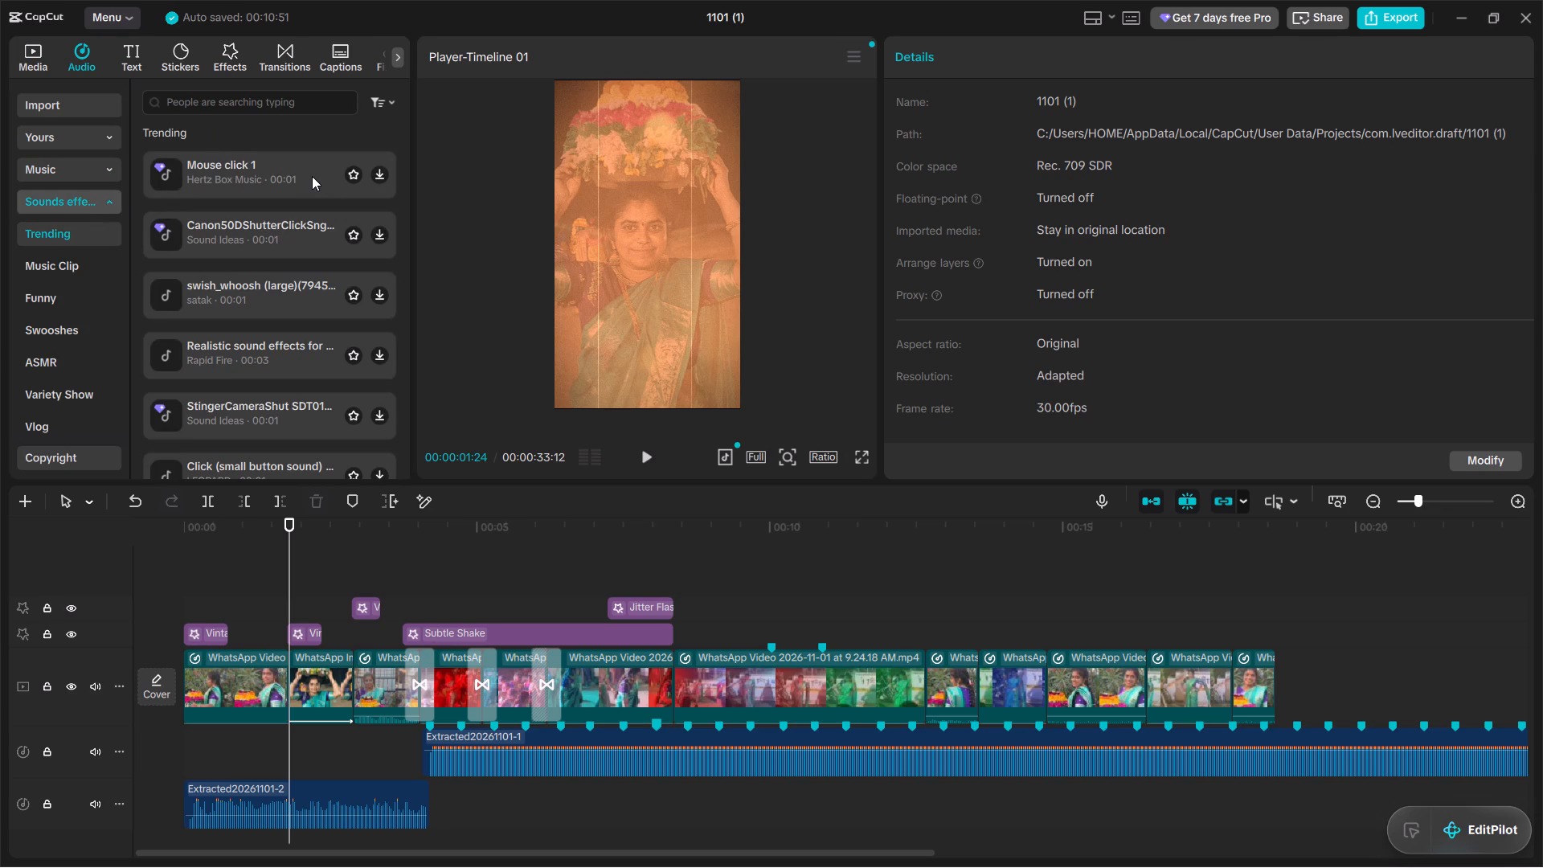
left_click(311, 166)
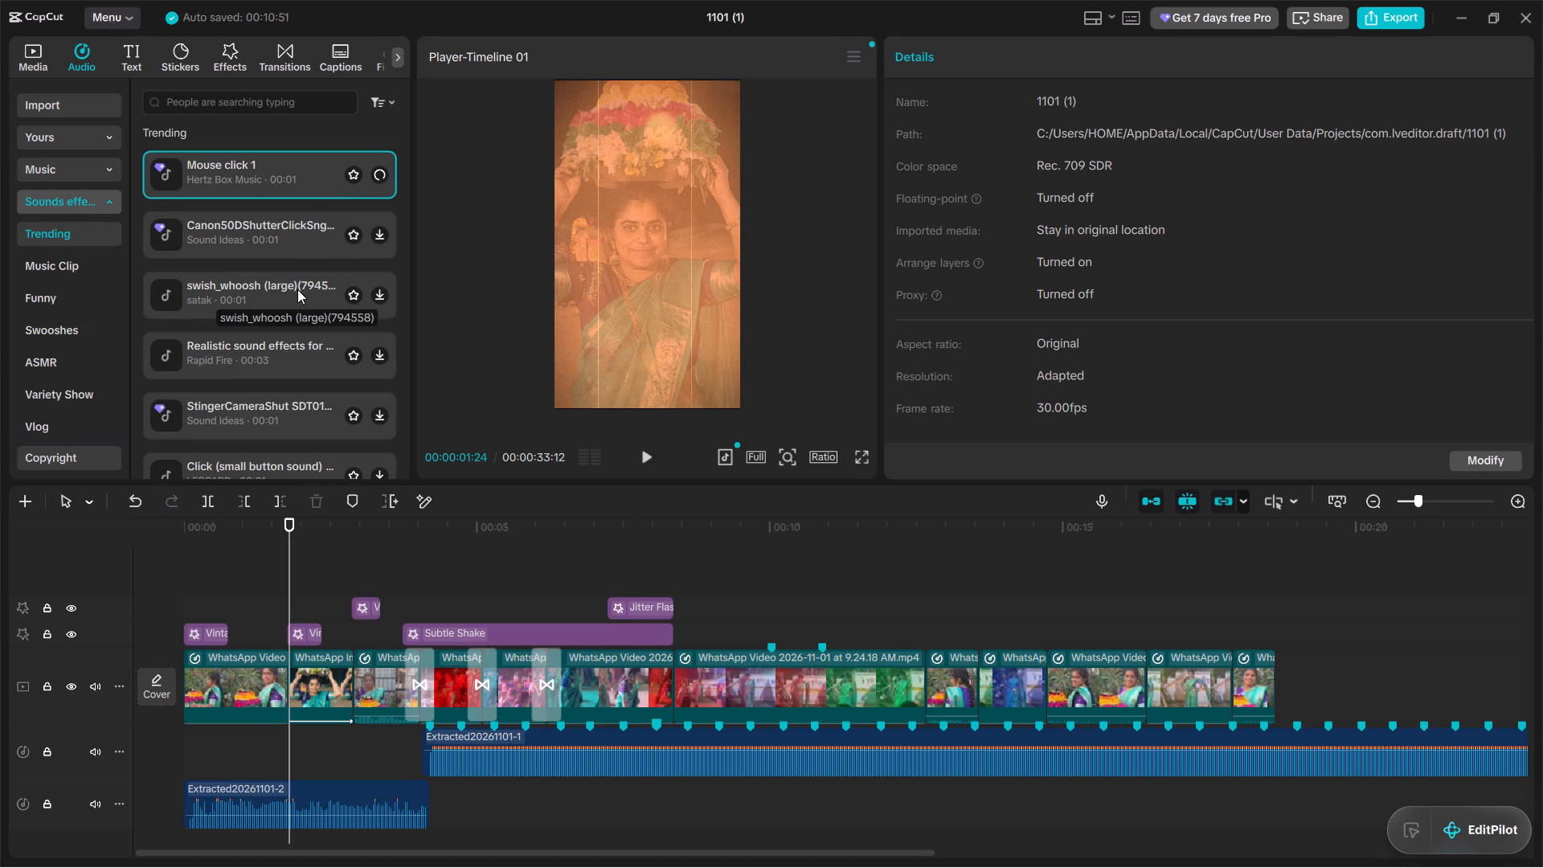
left_click(285, 229)
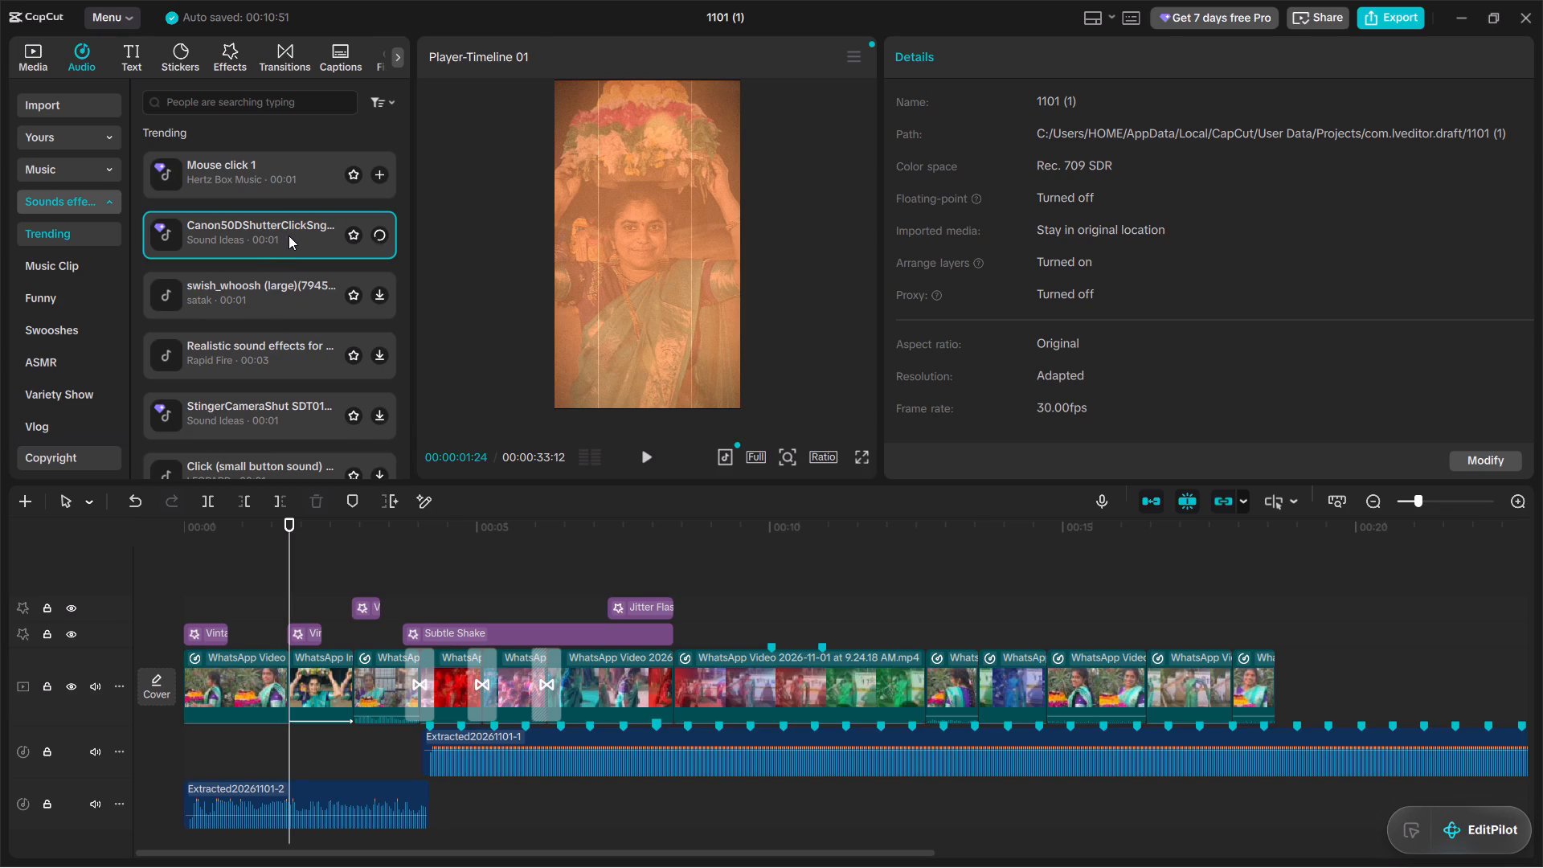
left_click(274, 289)
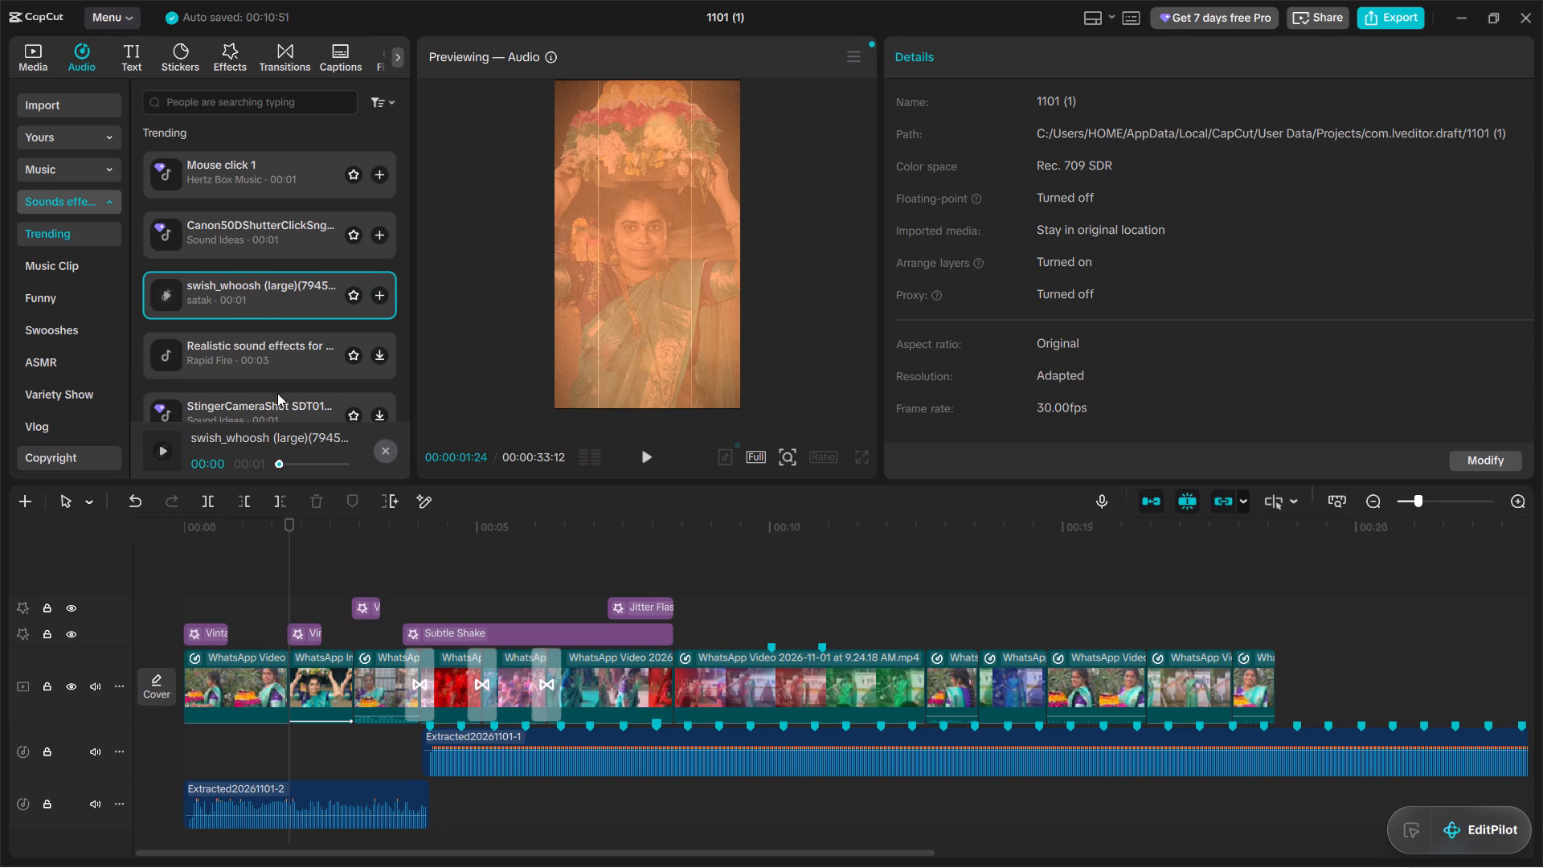
left_click(280, 342)
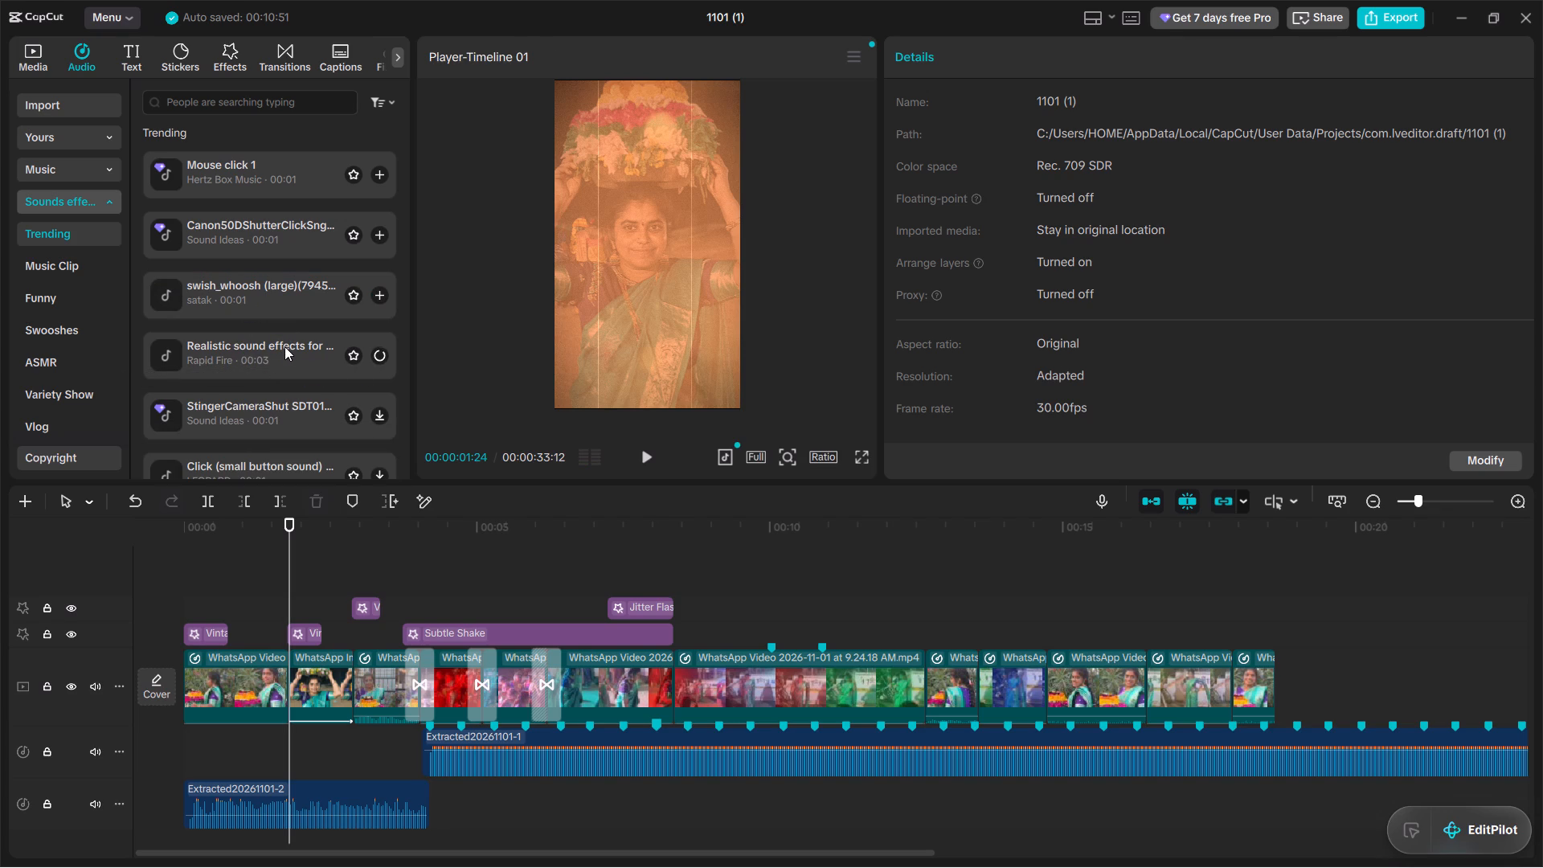
scroll(284, 346, "down", 2)
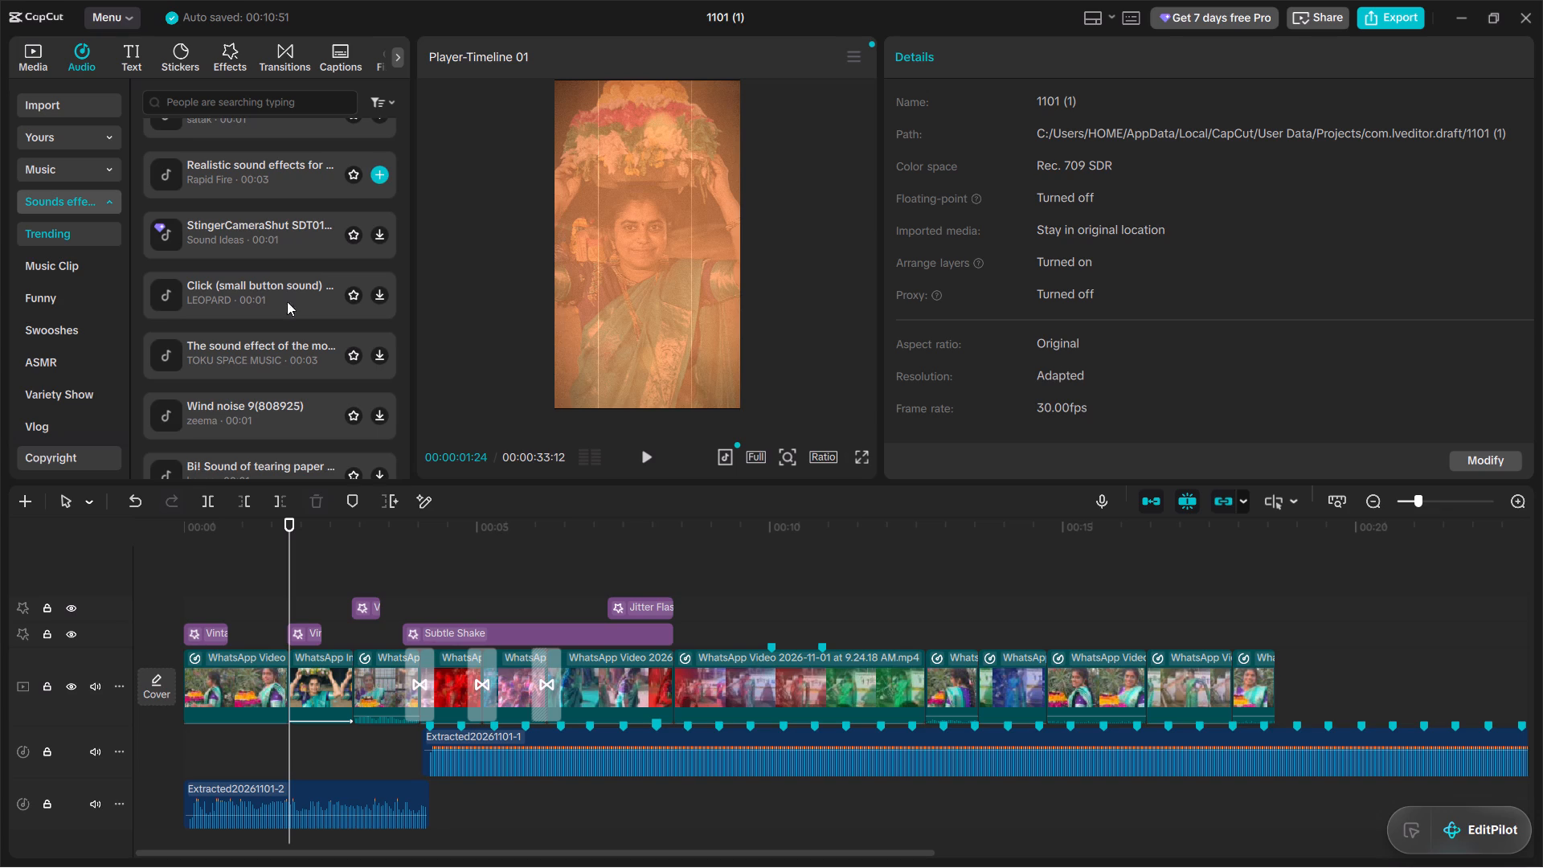
left_click(289, 352)
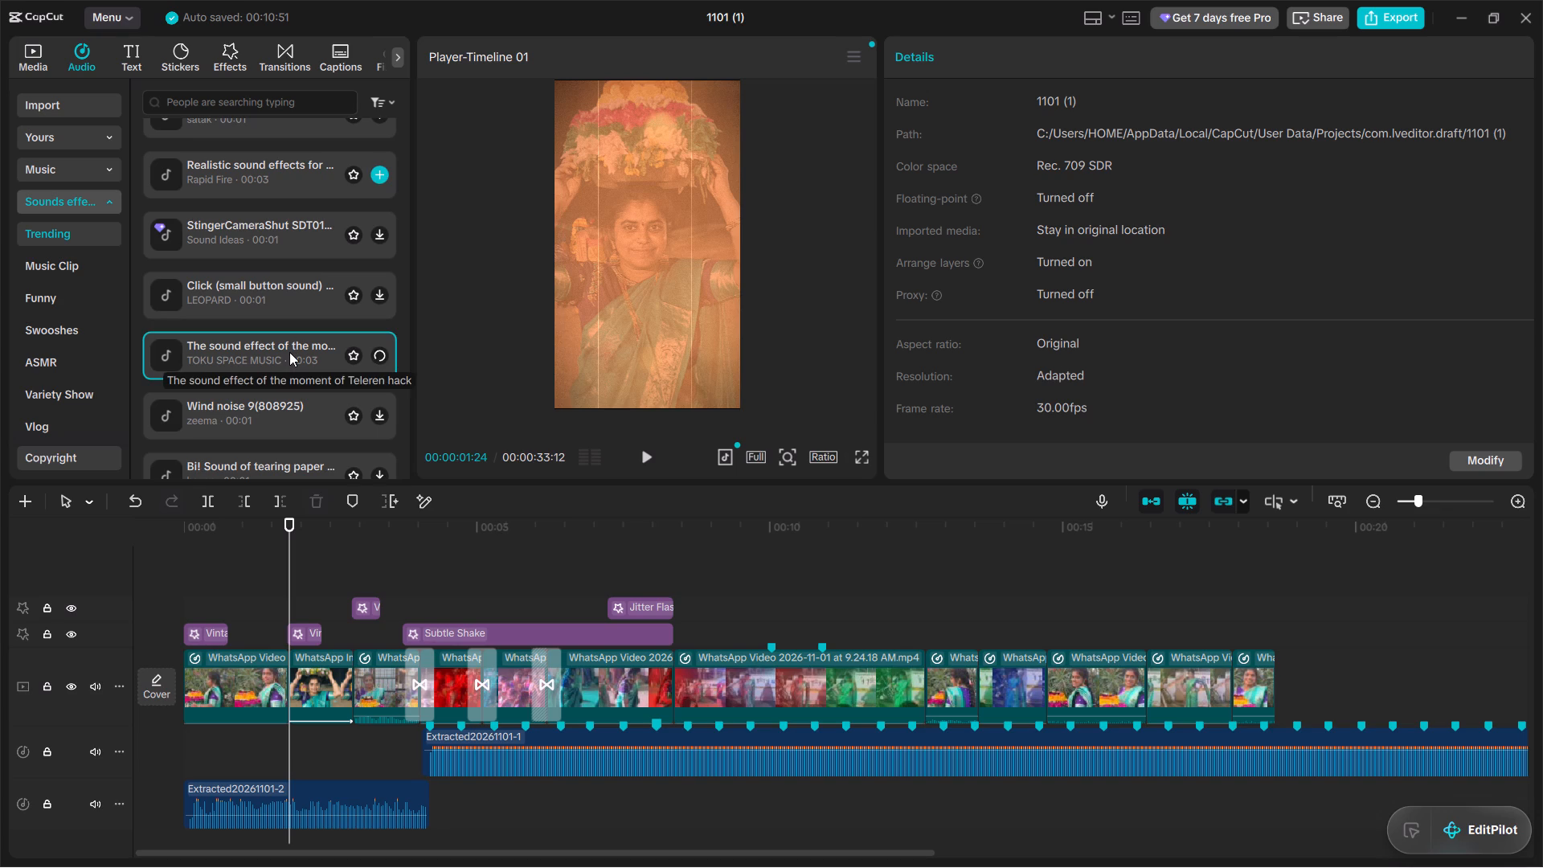
scroll(289, 342, "down", 1)
scroll(285, 320, "up", 5)
left_click(284, 281)
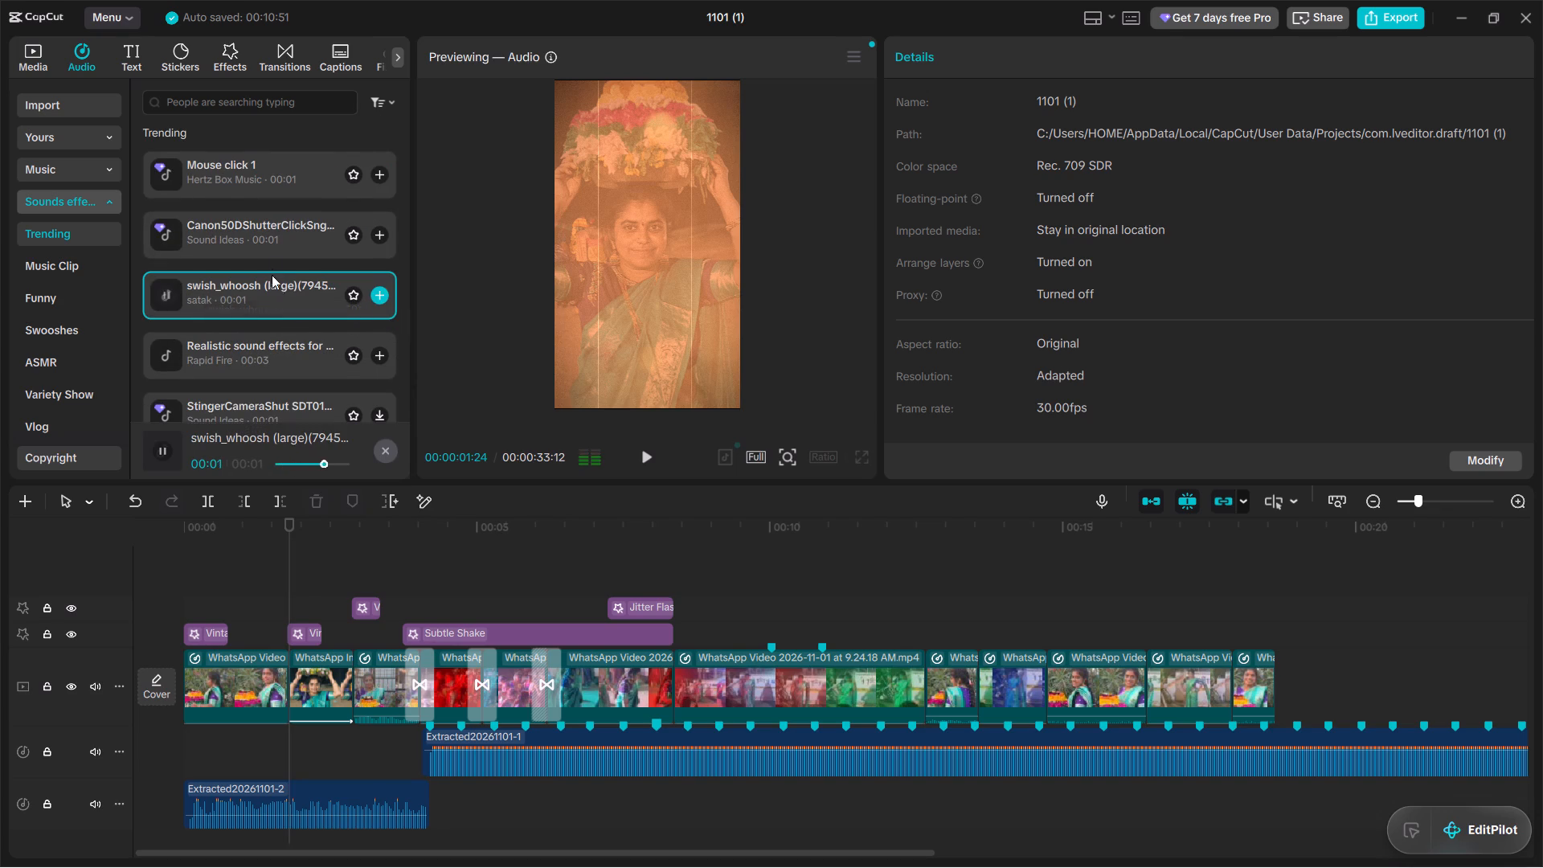
Add the Canon50D shutter click sound, move it to start about 0.5 seconds into the first clip, and preview it from the beginning.
left_click(271, 240)
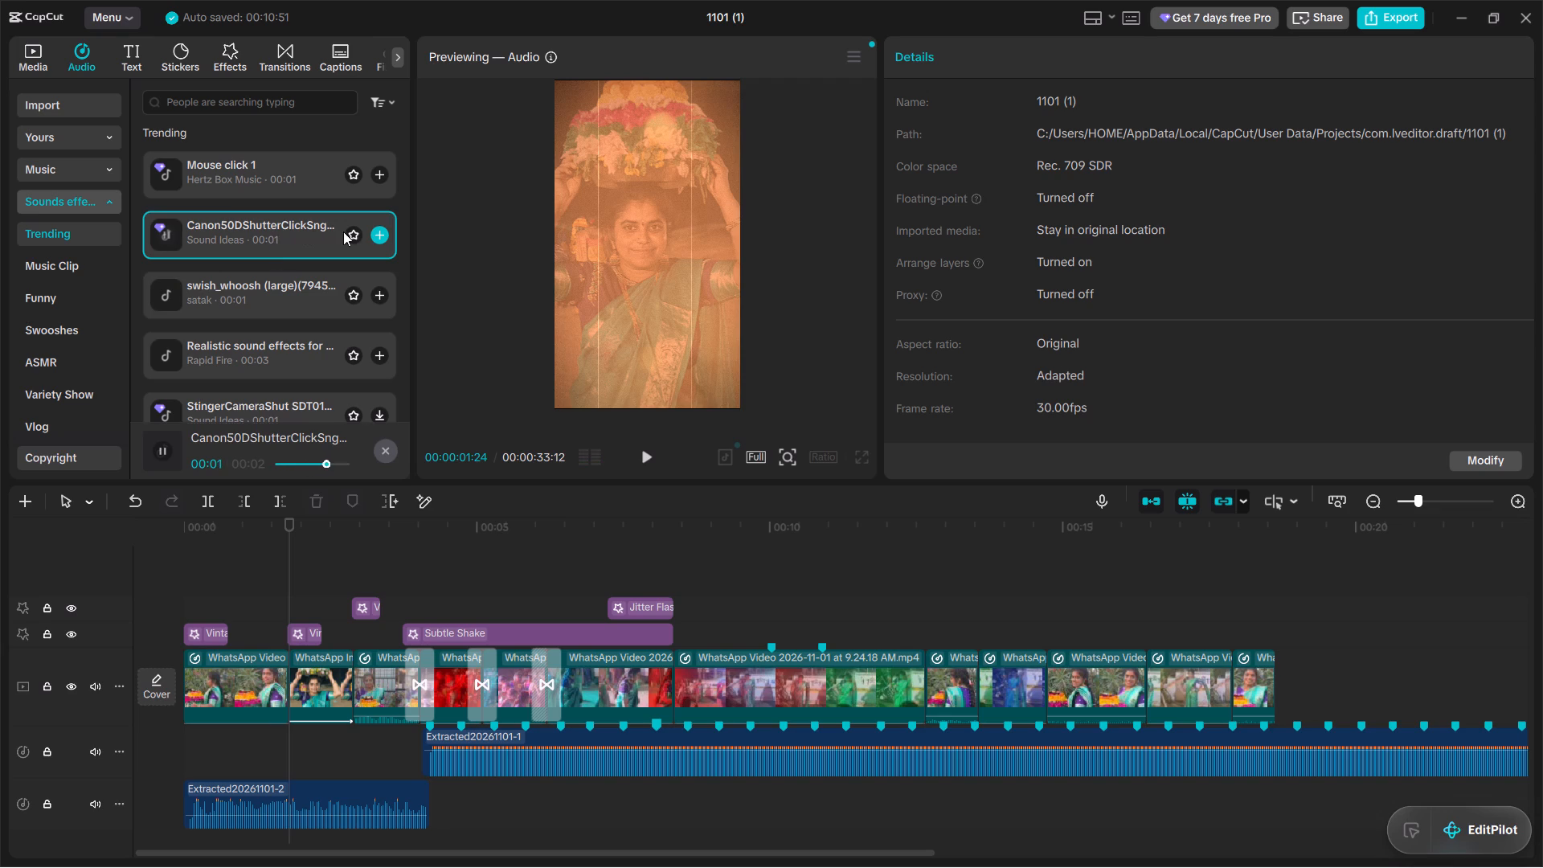
left_click(378, 237)
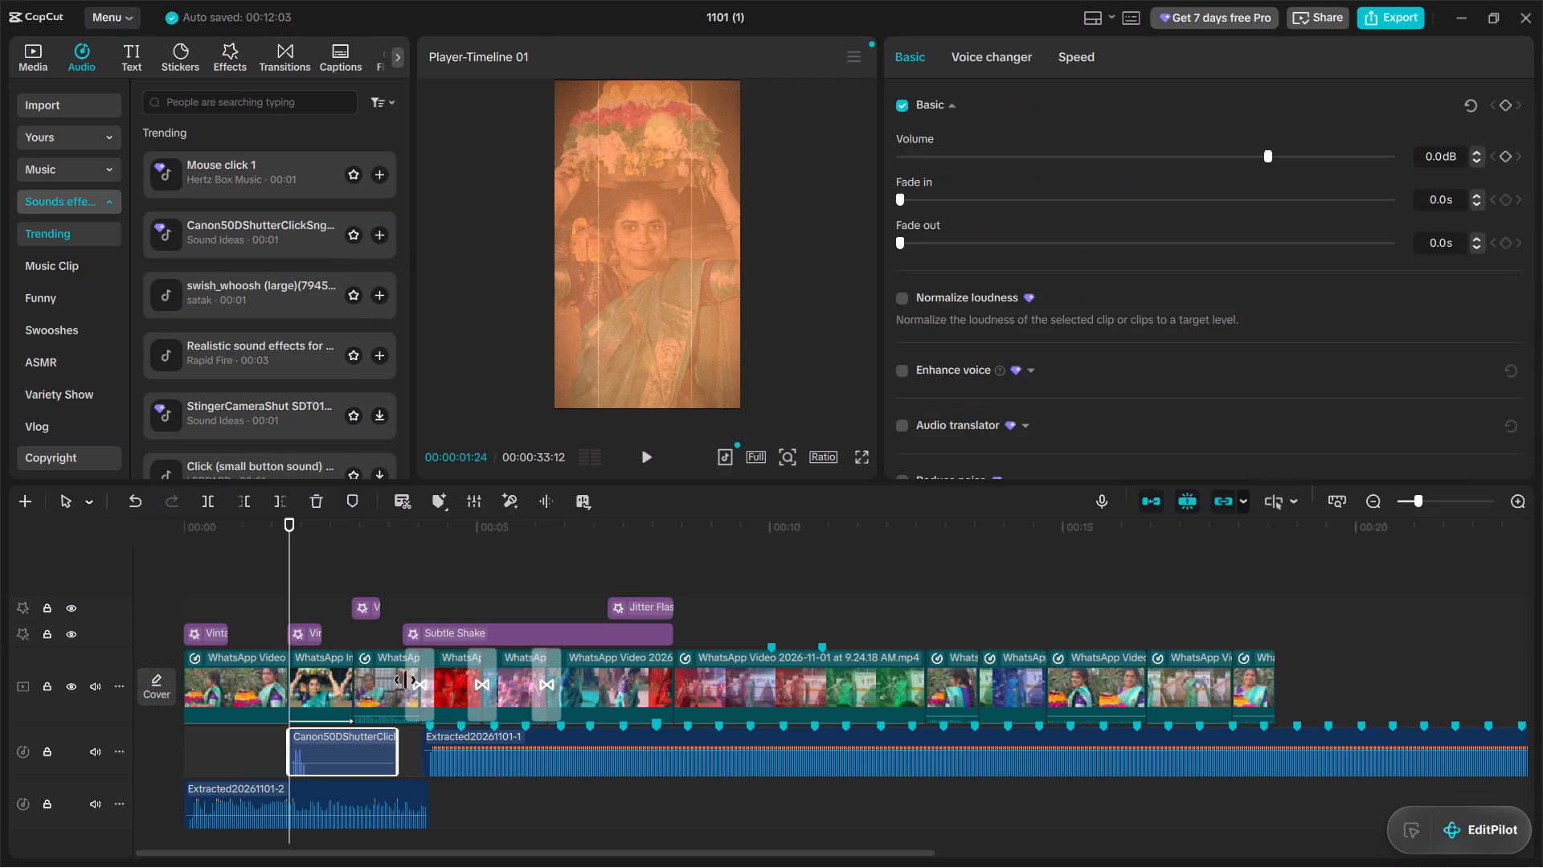
left_click_drag(348, 759, 289, 775)
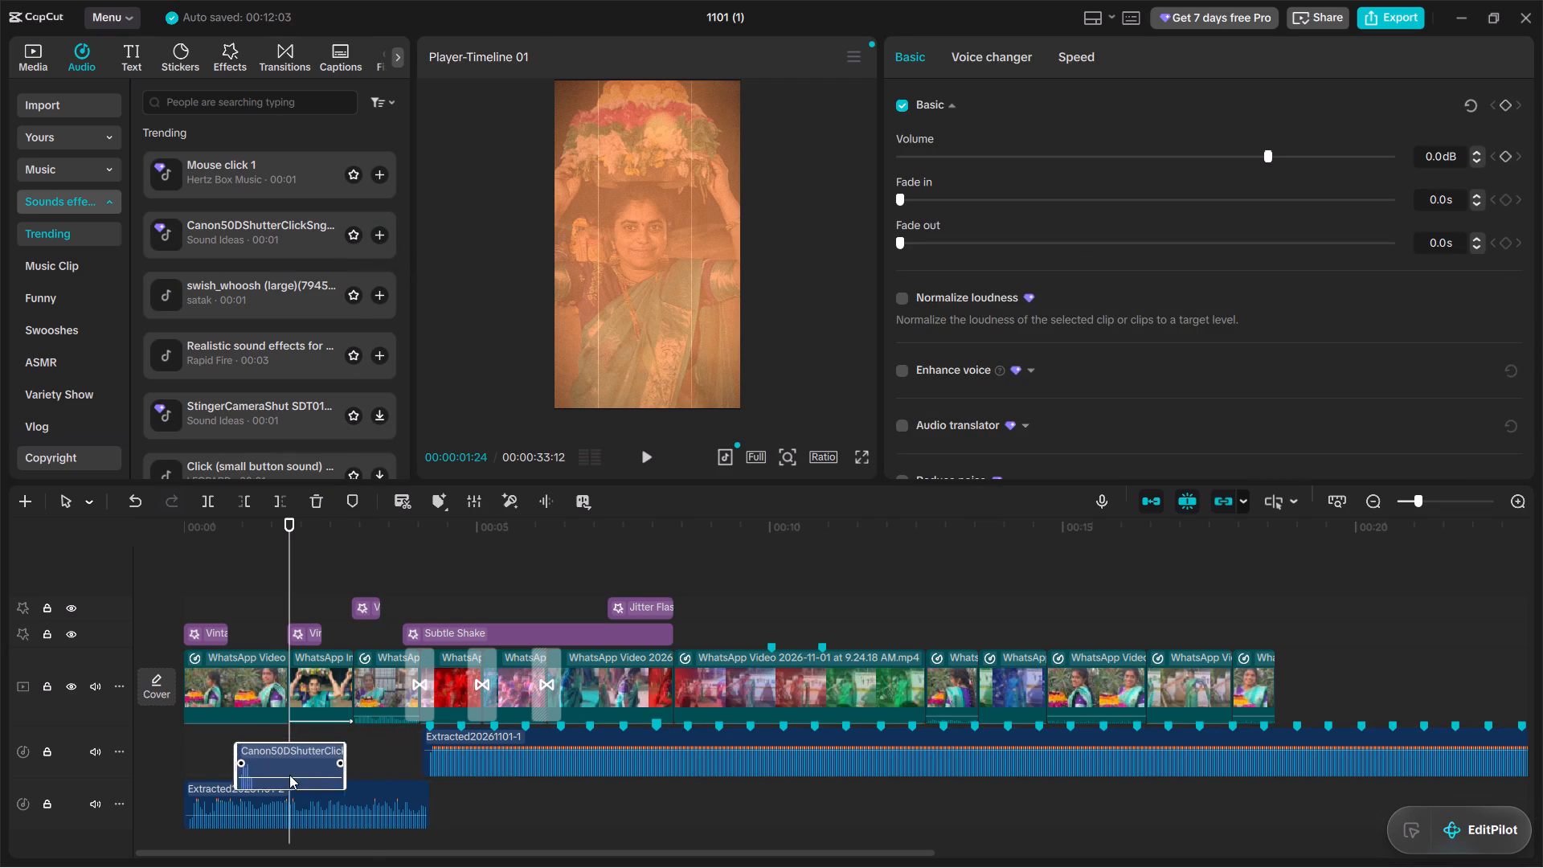
left_click_drag(289, 775, 240, 757)
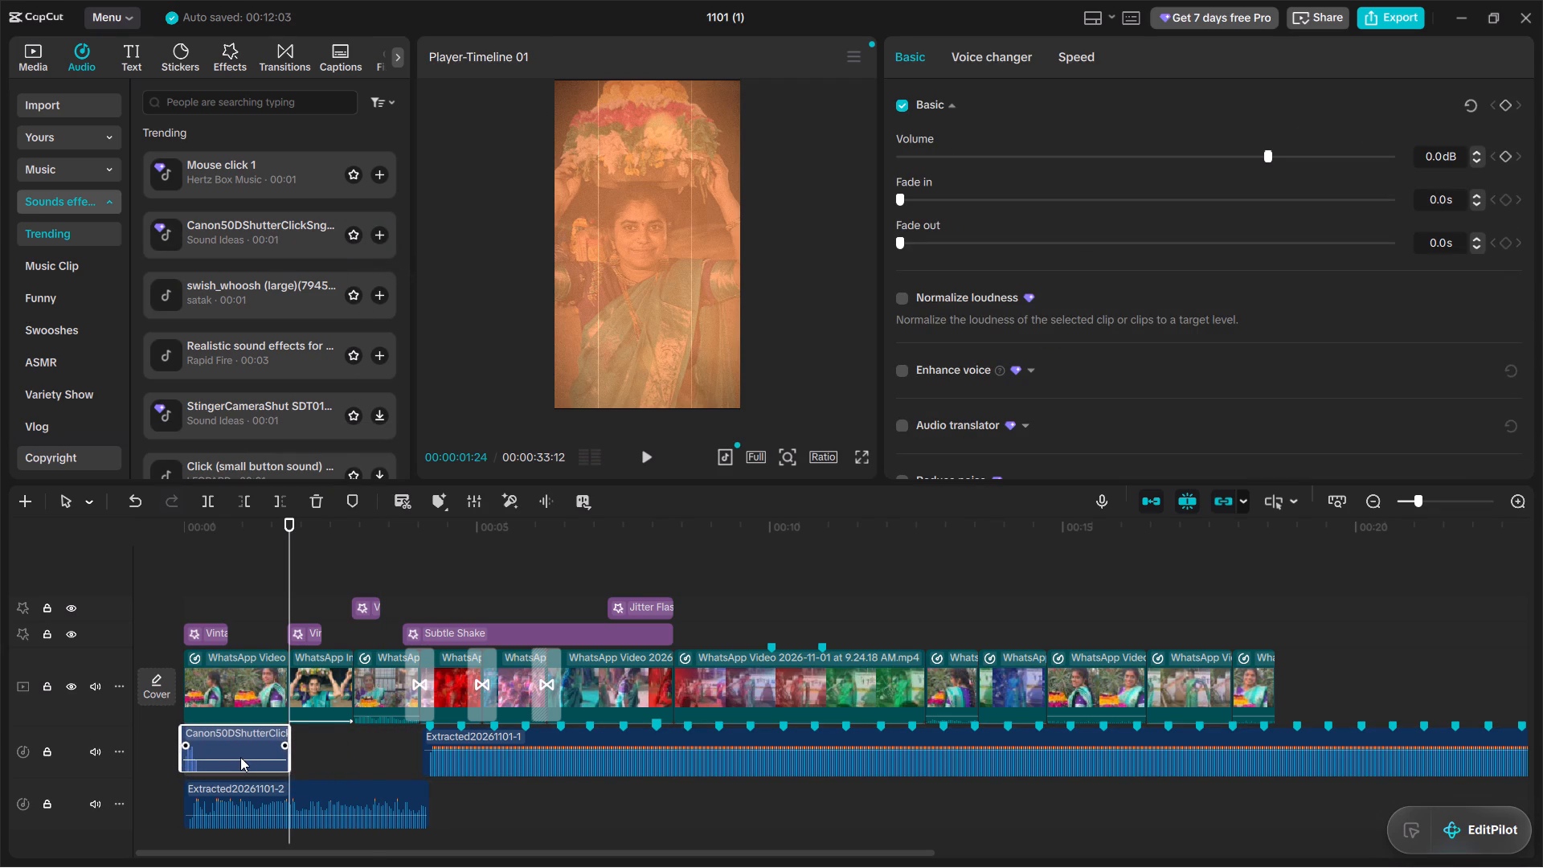
left_click_drag(240, 757, 280, 744)
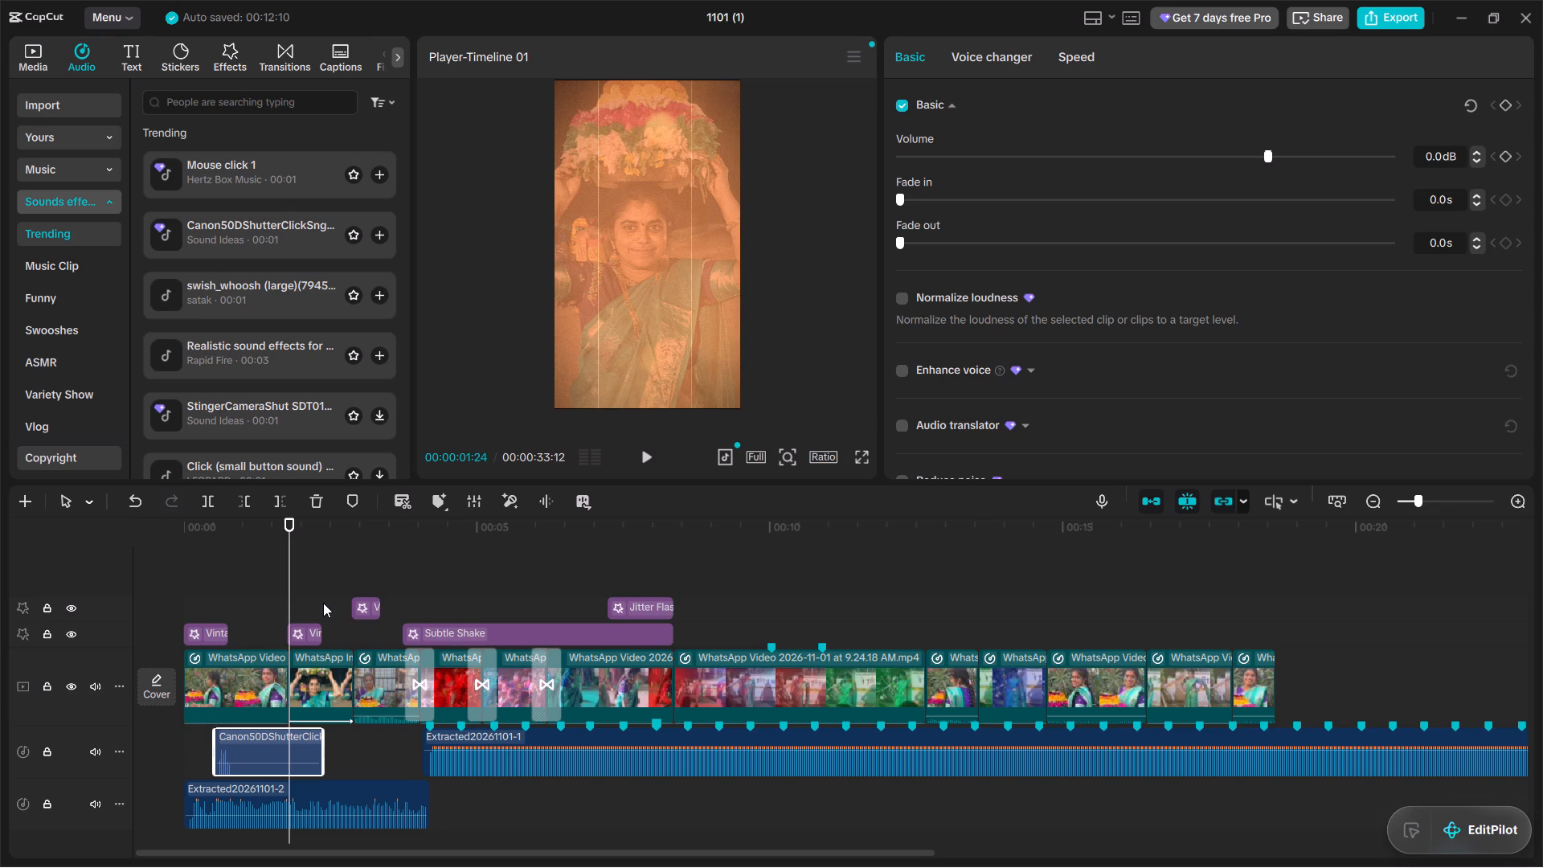
left_click_drag(294, 531, 162, 622)
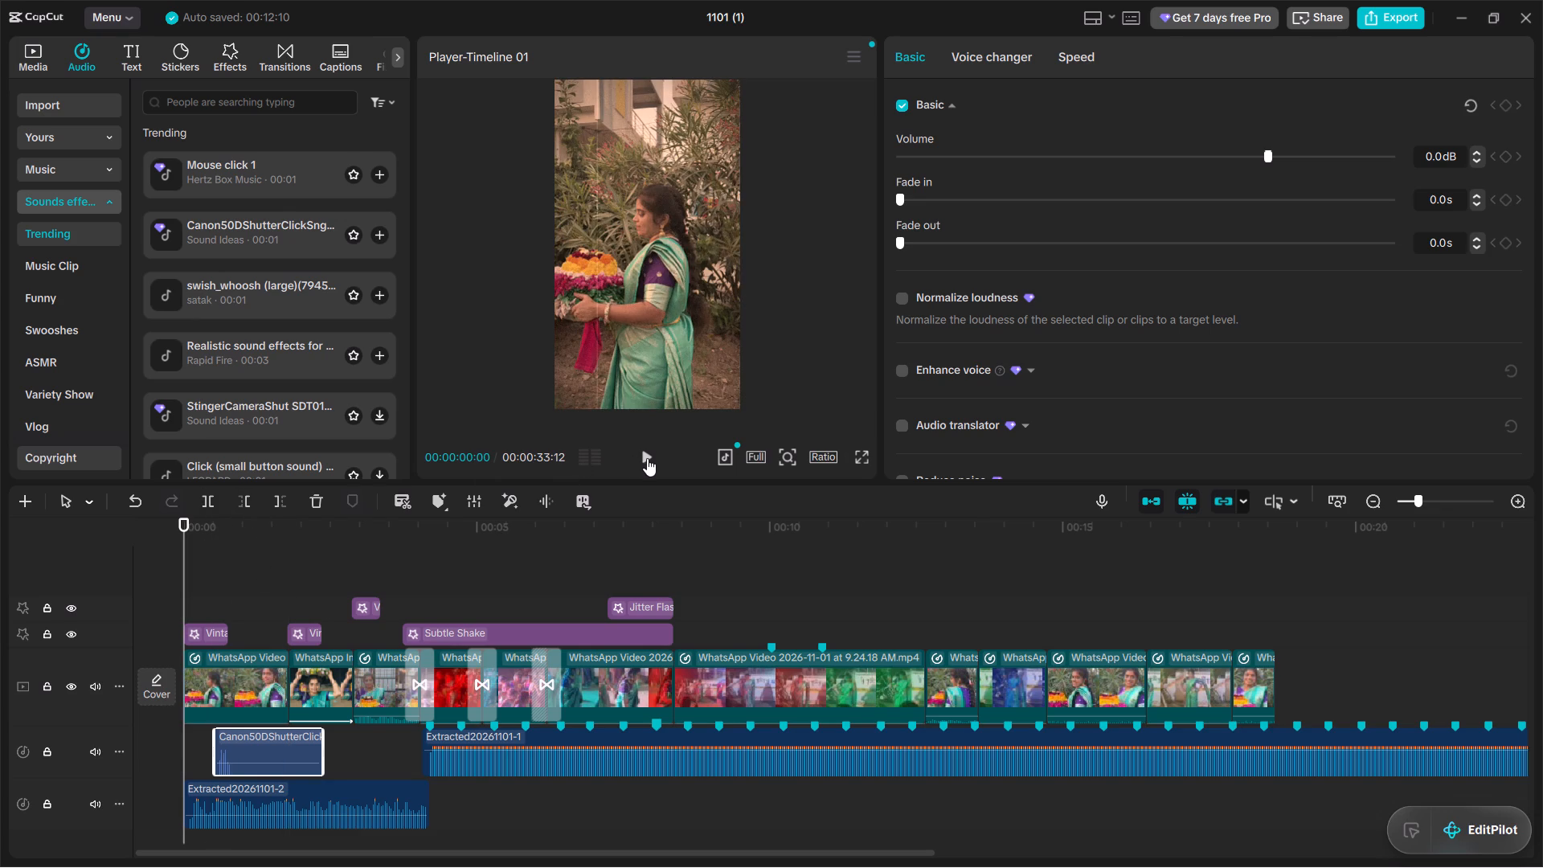
left_click(647, 458)
left_click(647, 458)
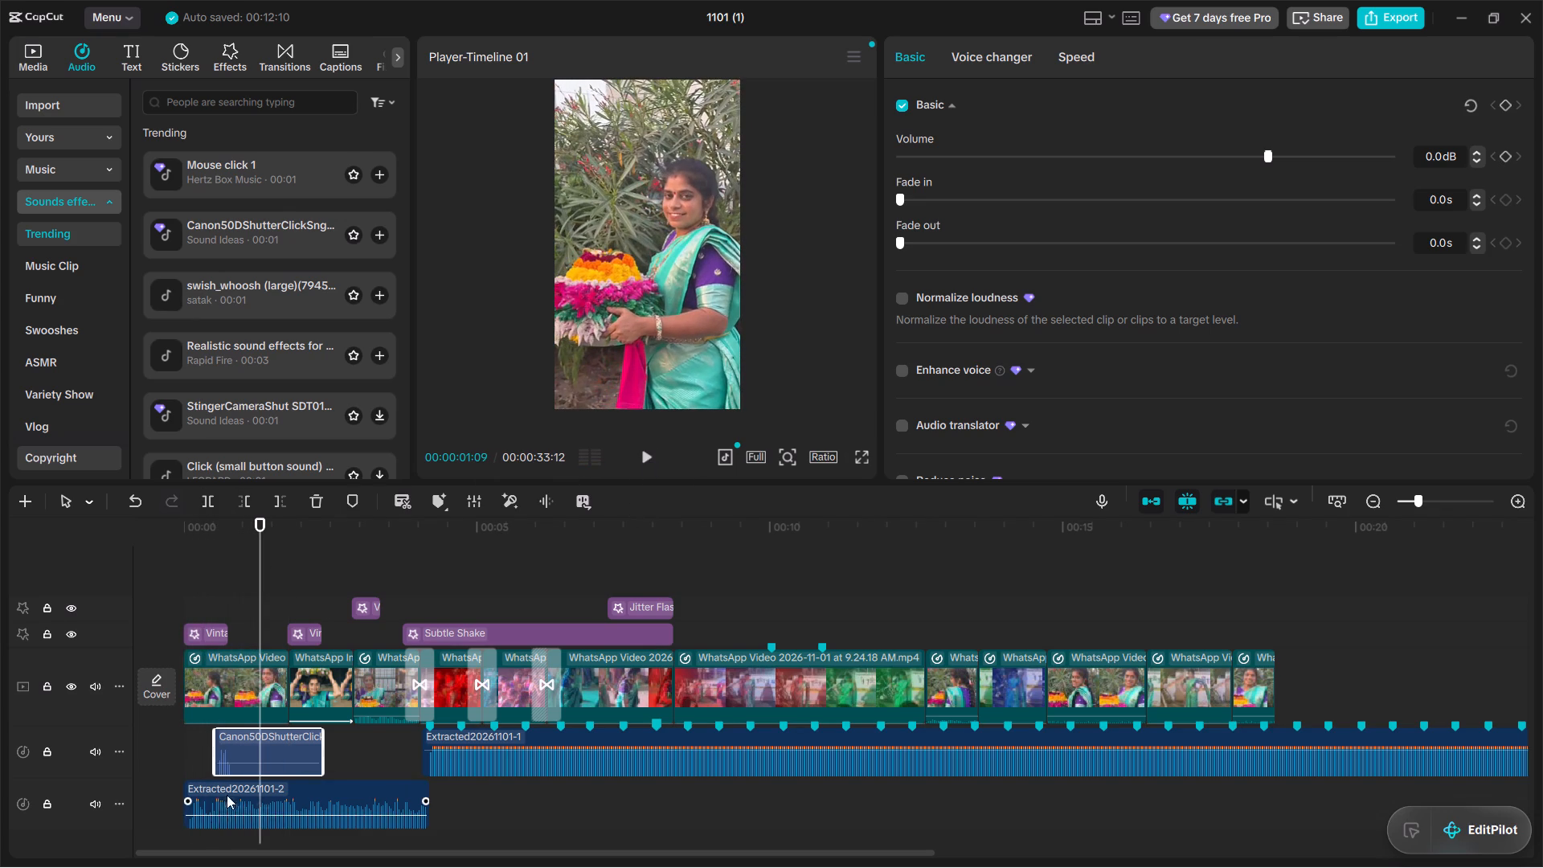
Trim the end of the first Canon shutter click back to about the 1-second mark.
left_click(299, 747)
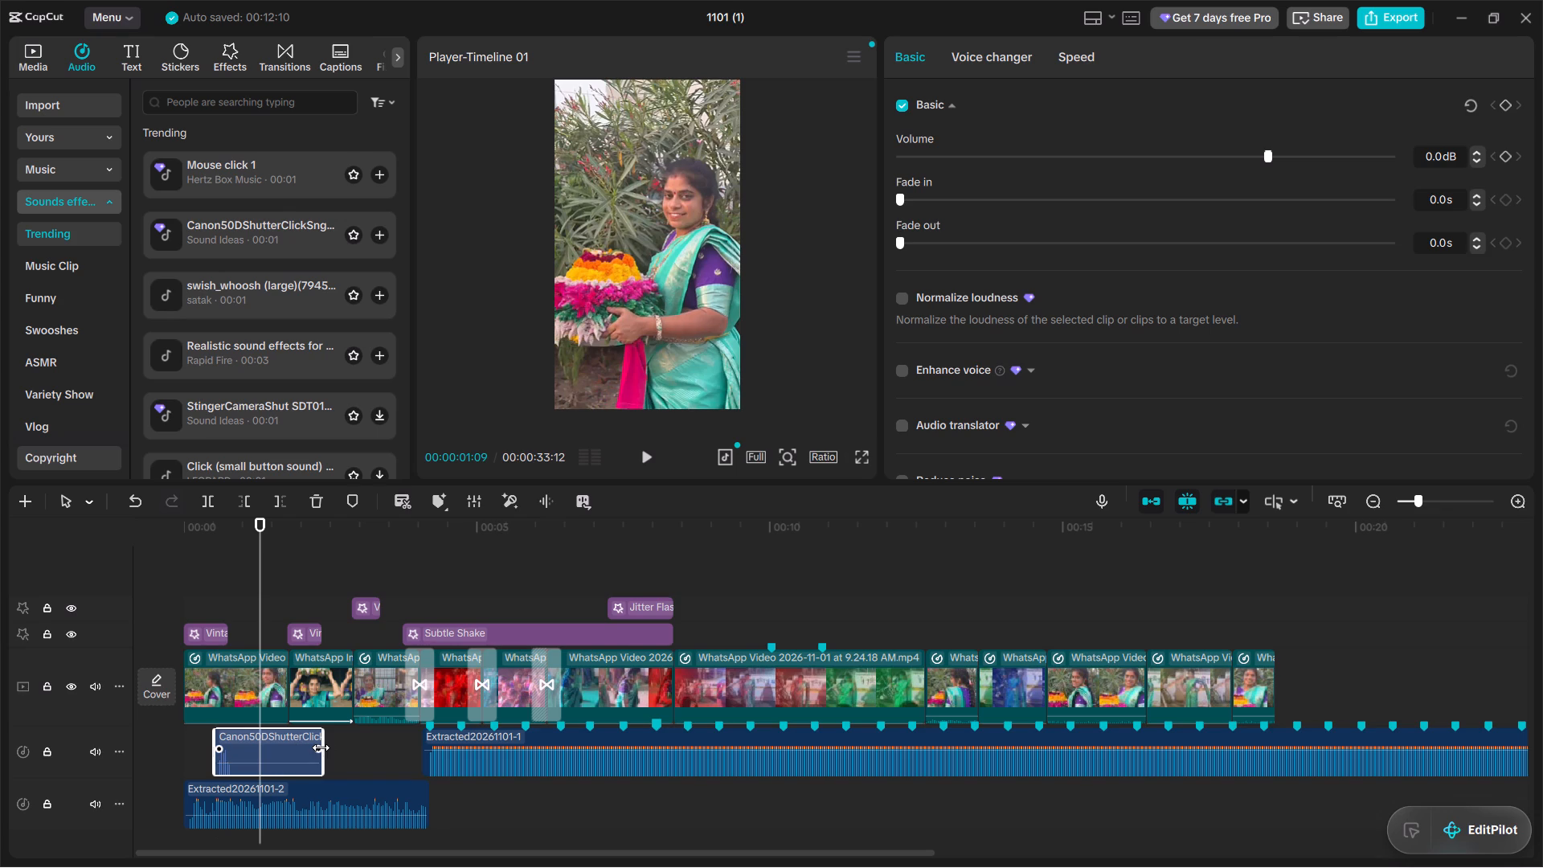
left_click(324, 747)
left_click_drag(327, 751, 313, 756)
left_click_drag(325, 748, 289, 756)
left_click_drag(325, 747, 313, 748)
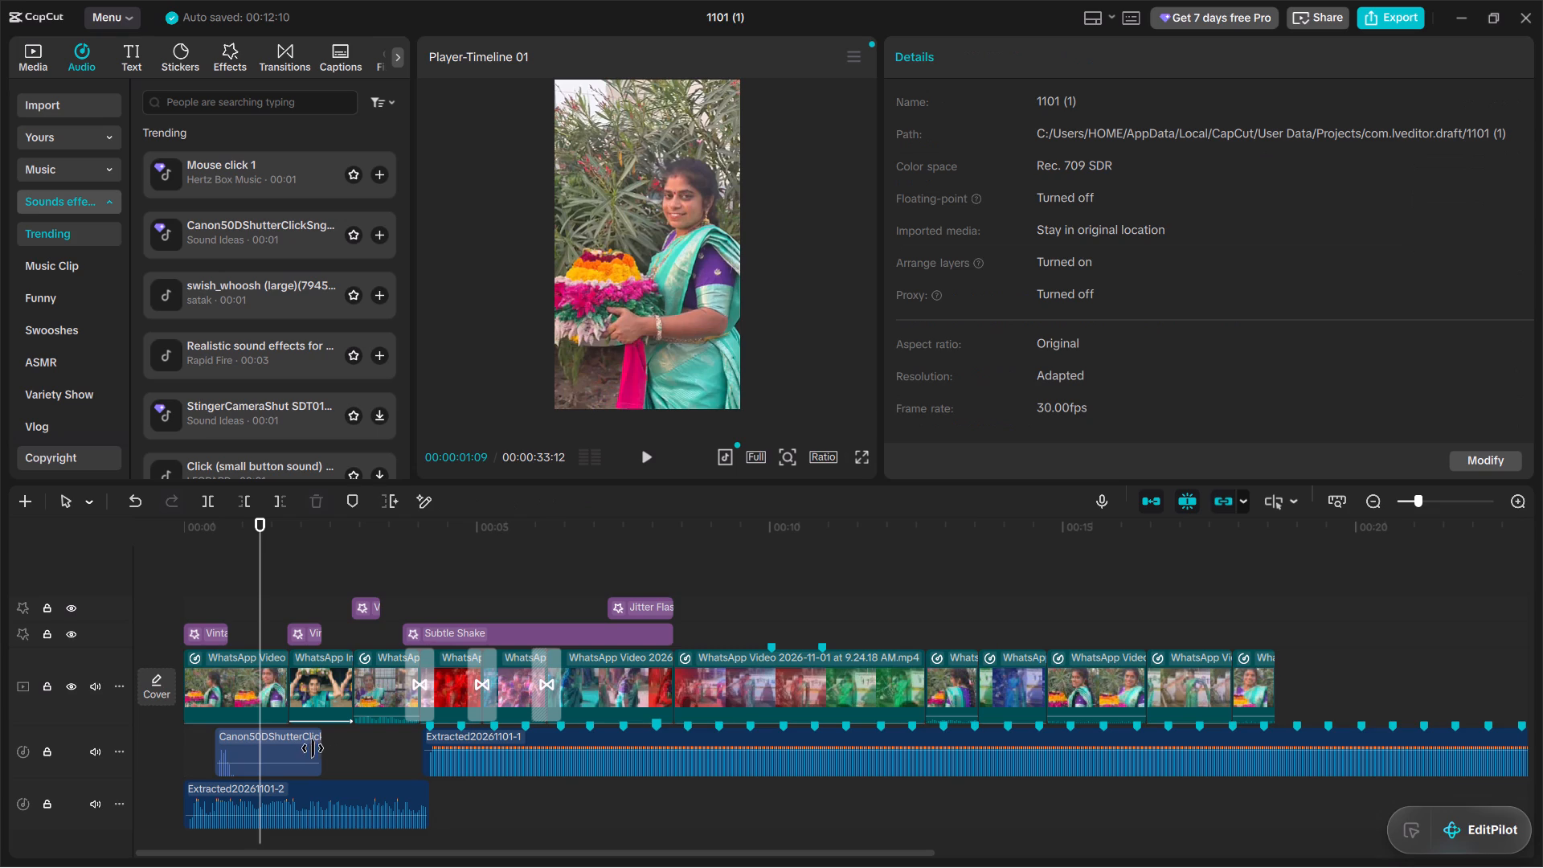
left_click_drag(313, 748, 289, 748)
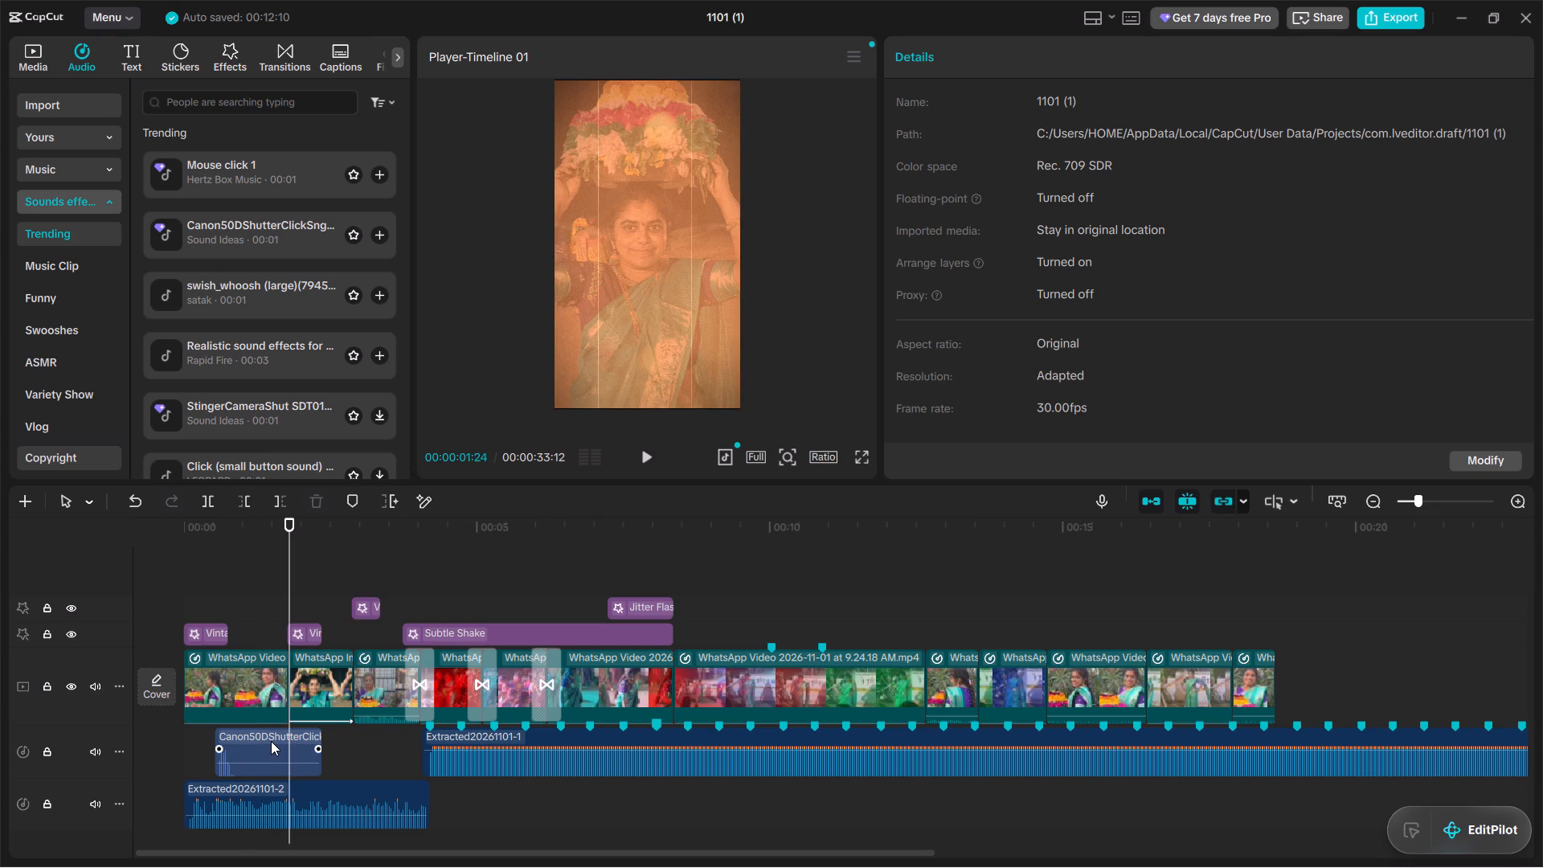
left_click(275, 752)
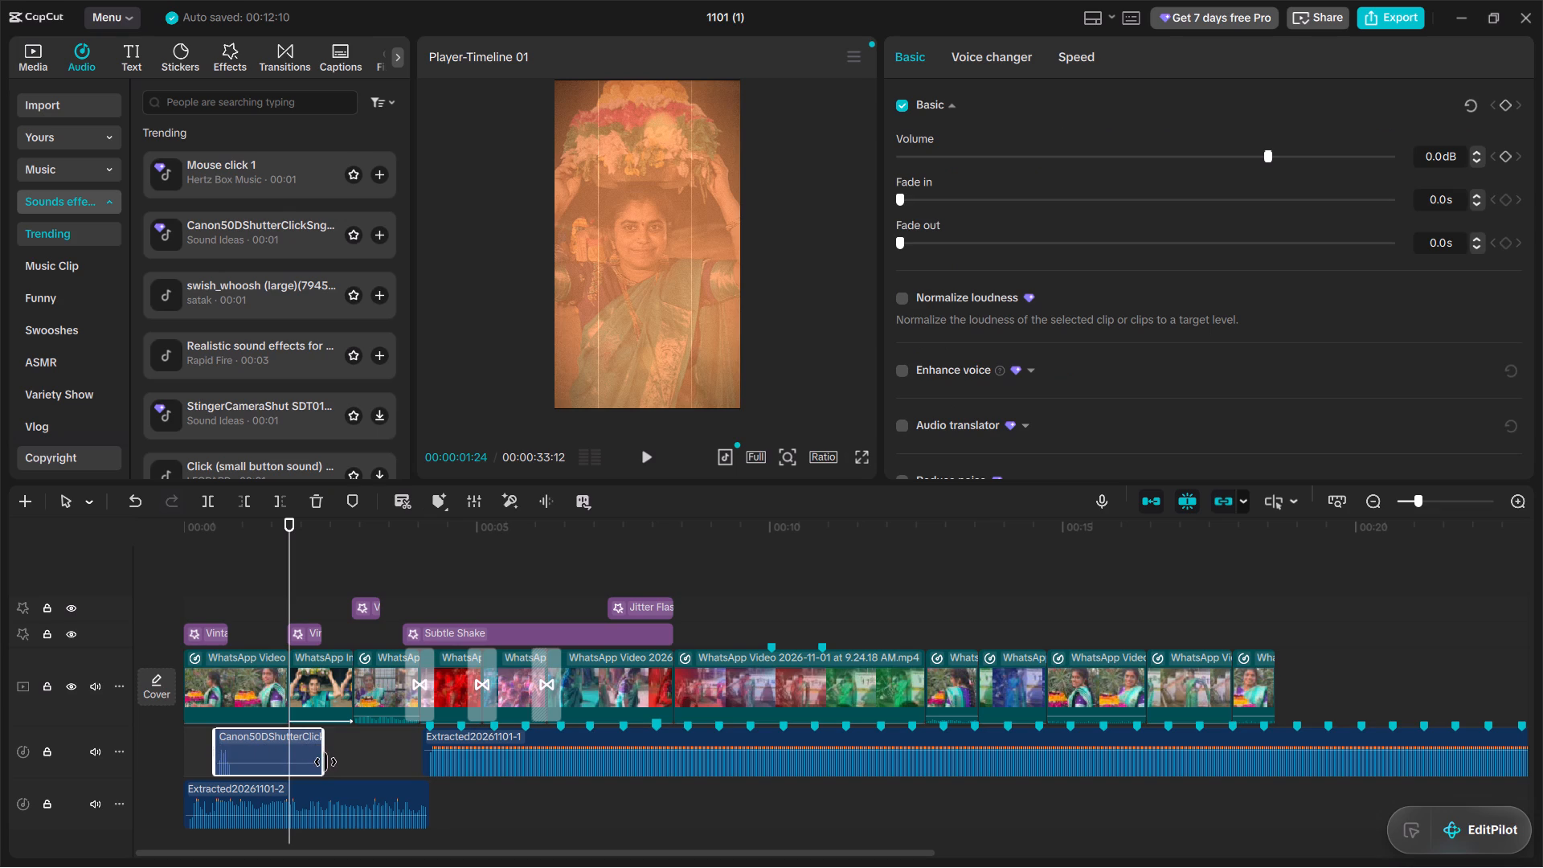
left_click_drag(325, 762, 248, 788)
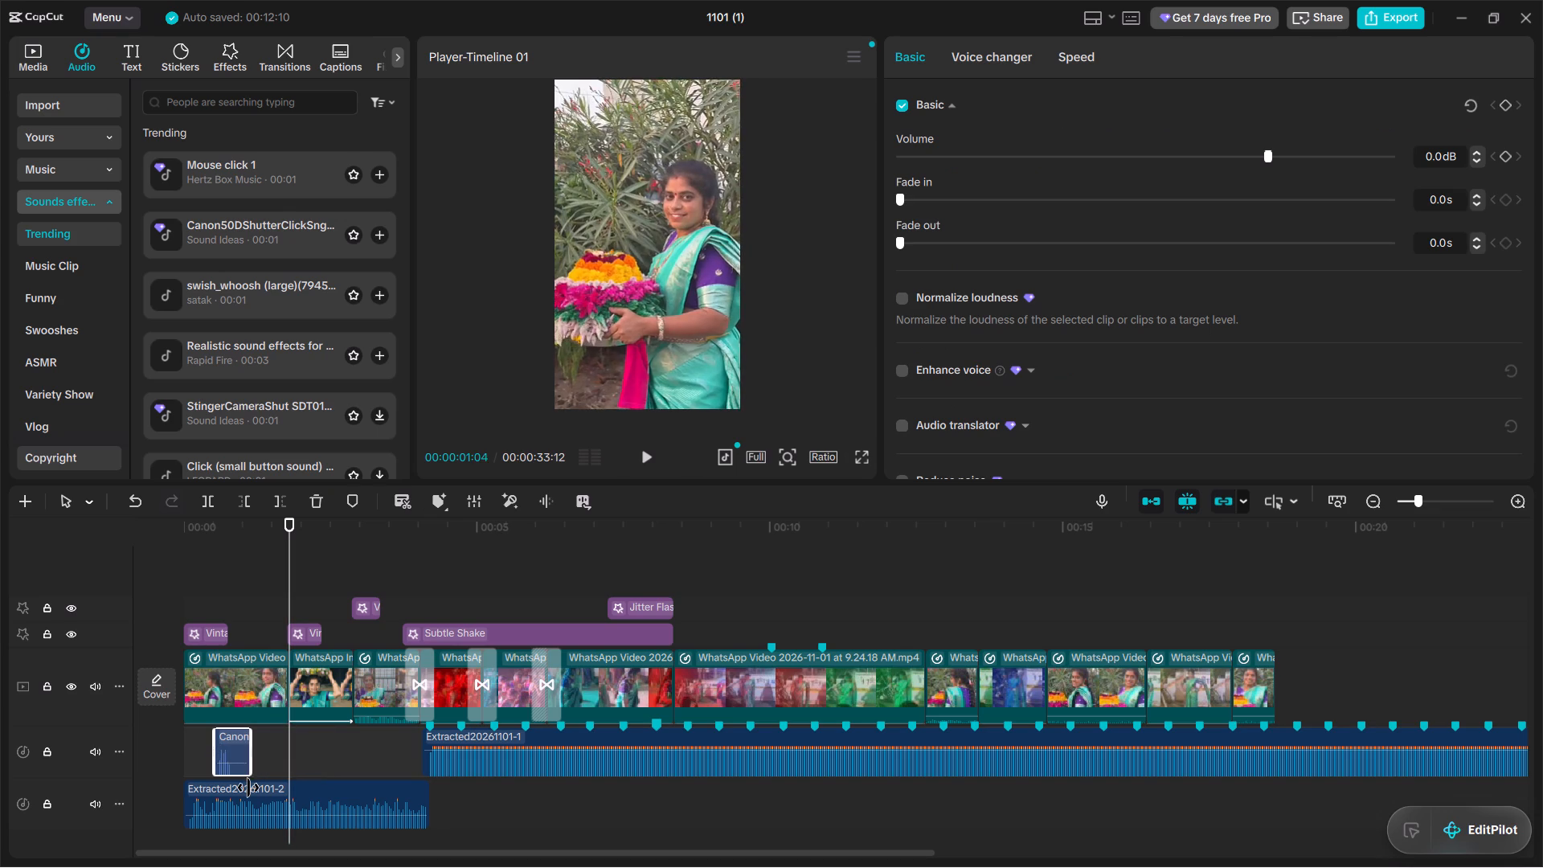
left_click_drag(248, 788, 245, 792)
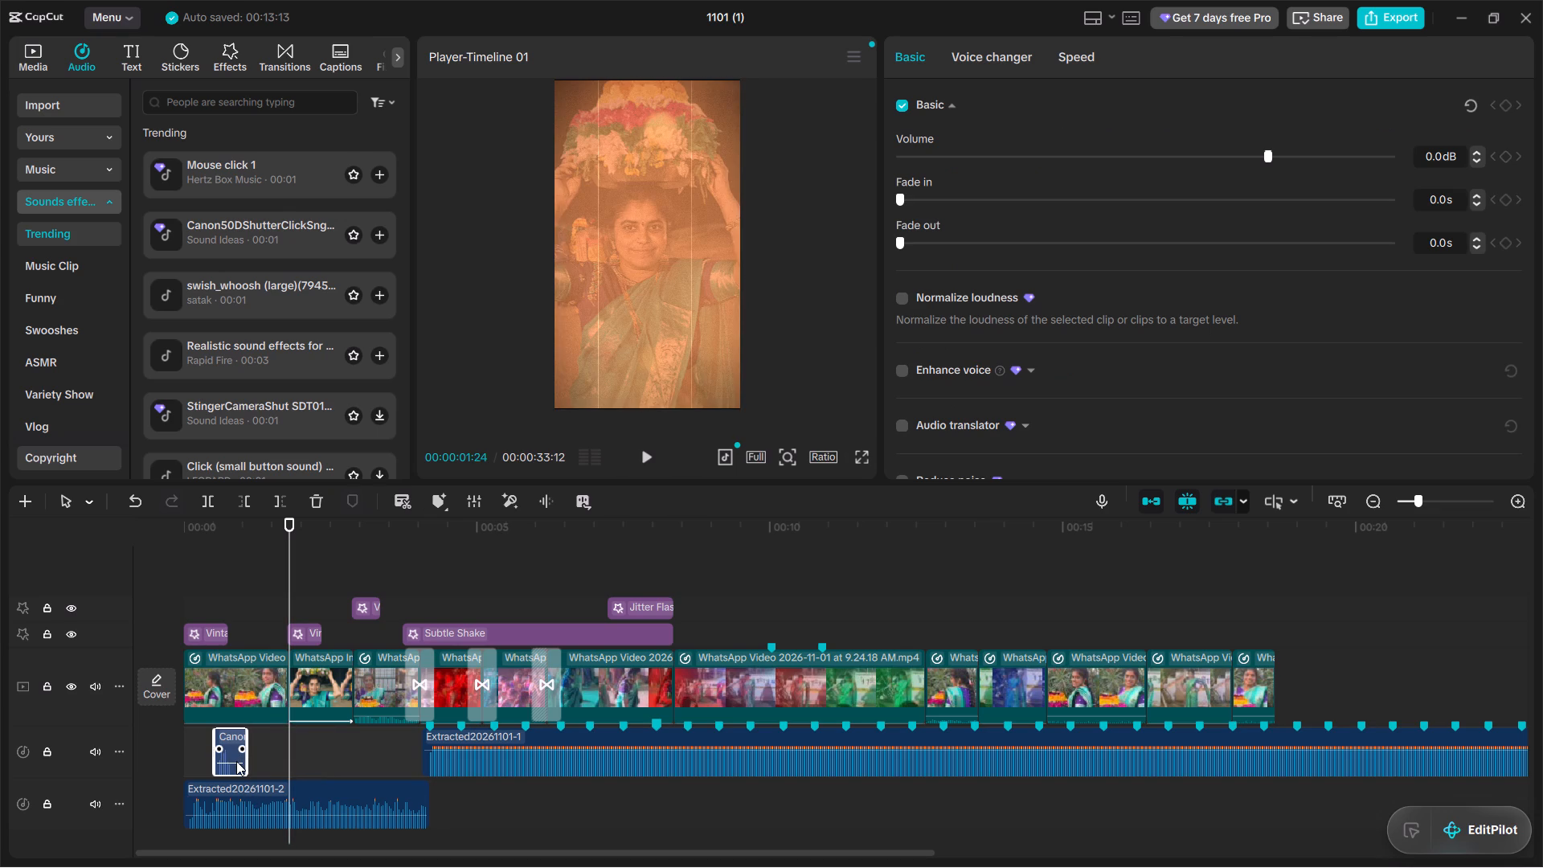
left_click(235, 761)
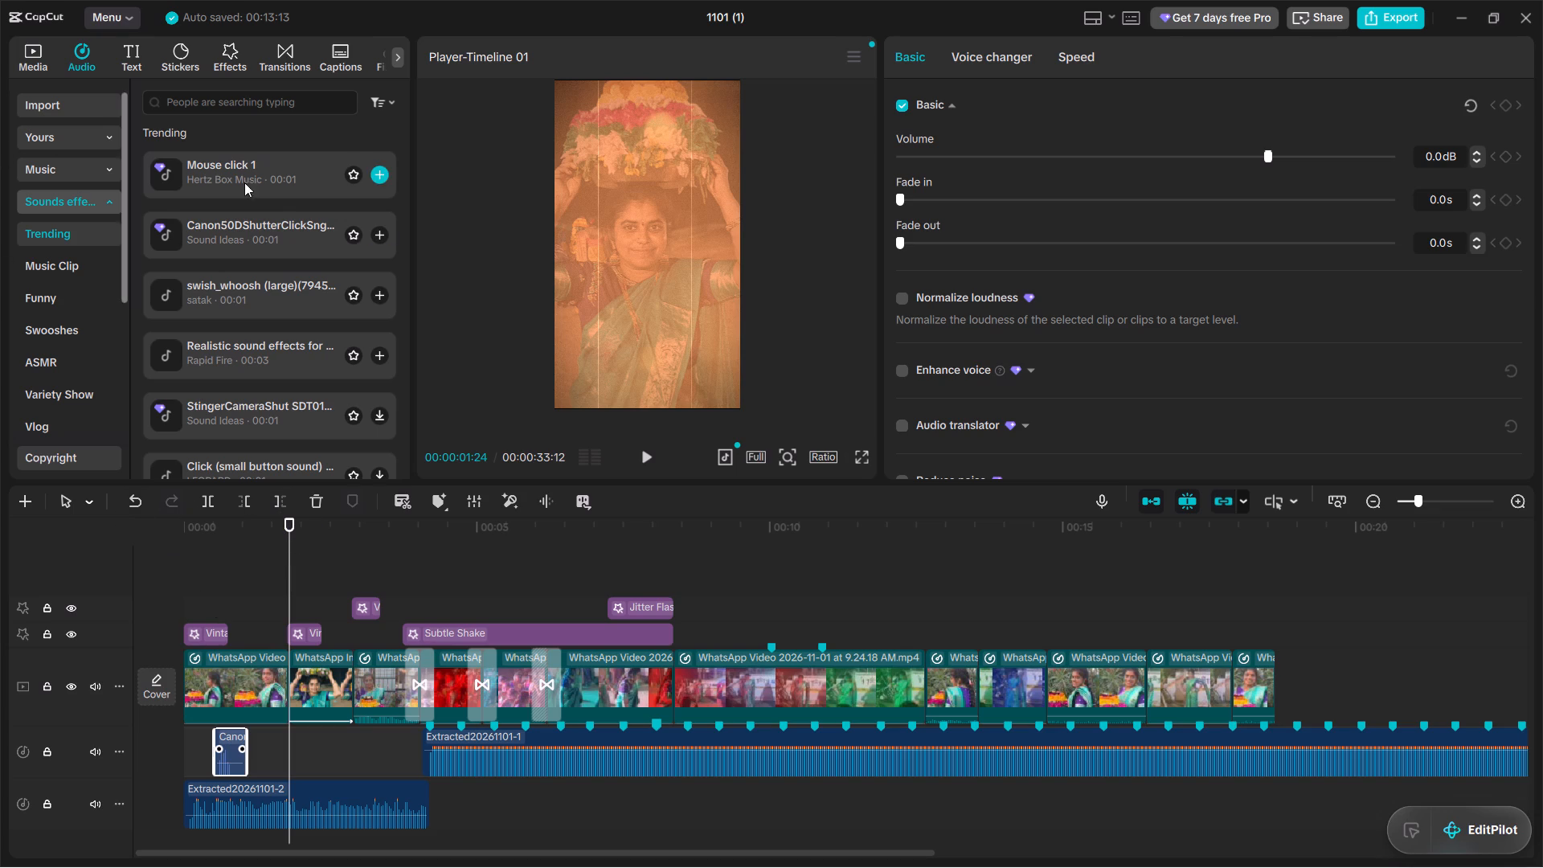
Add another Canon shutter click at the second clip's start, give it a 0.5 s fade-out, and trim its end to about 2.5 seconds.
left_click(278, 228)
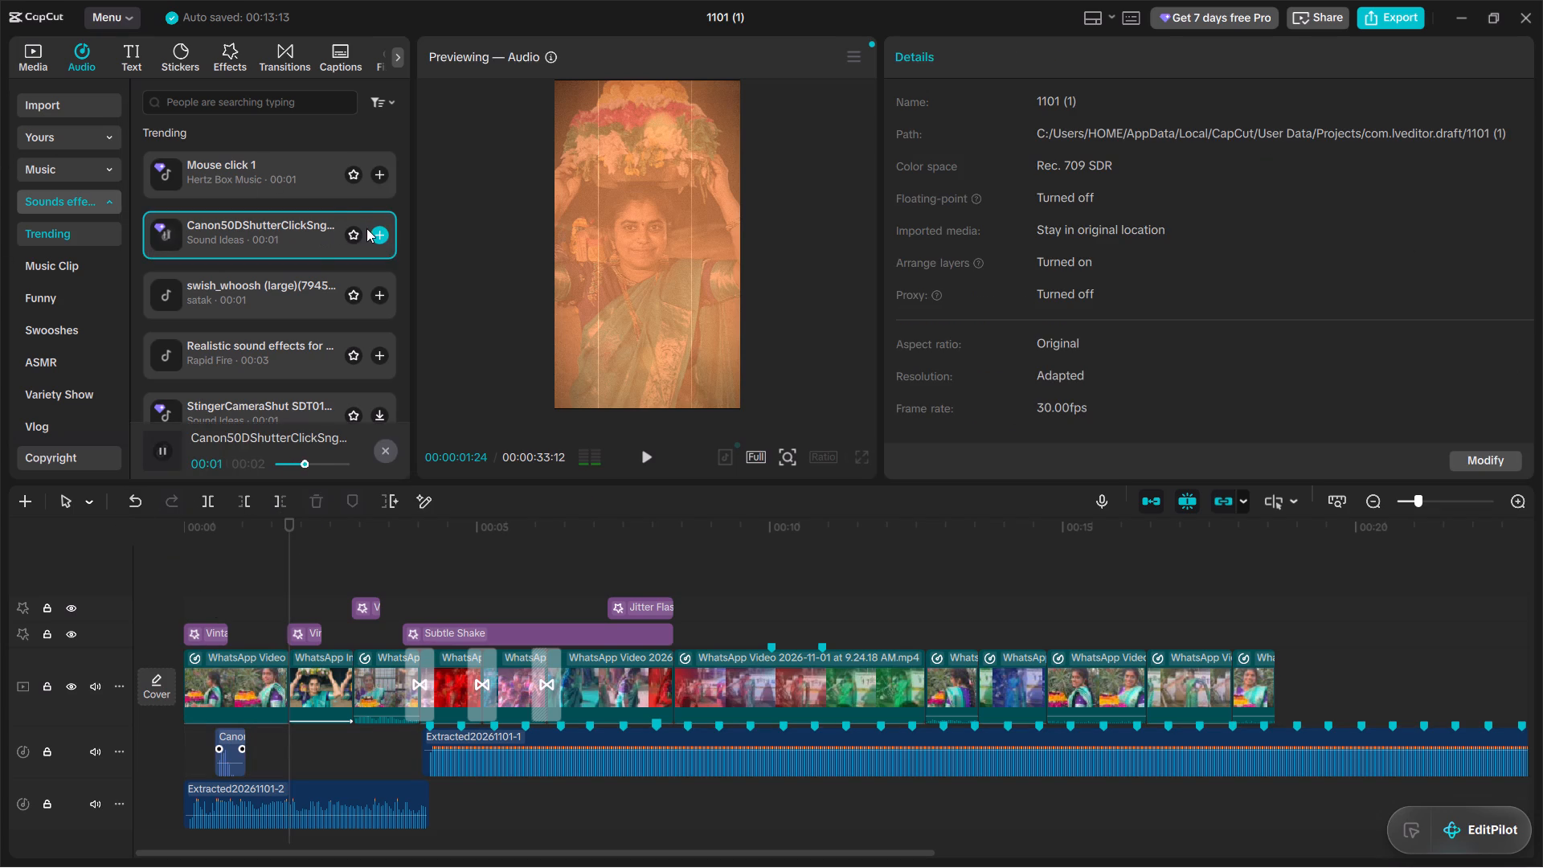
left_click(379, 231)
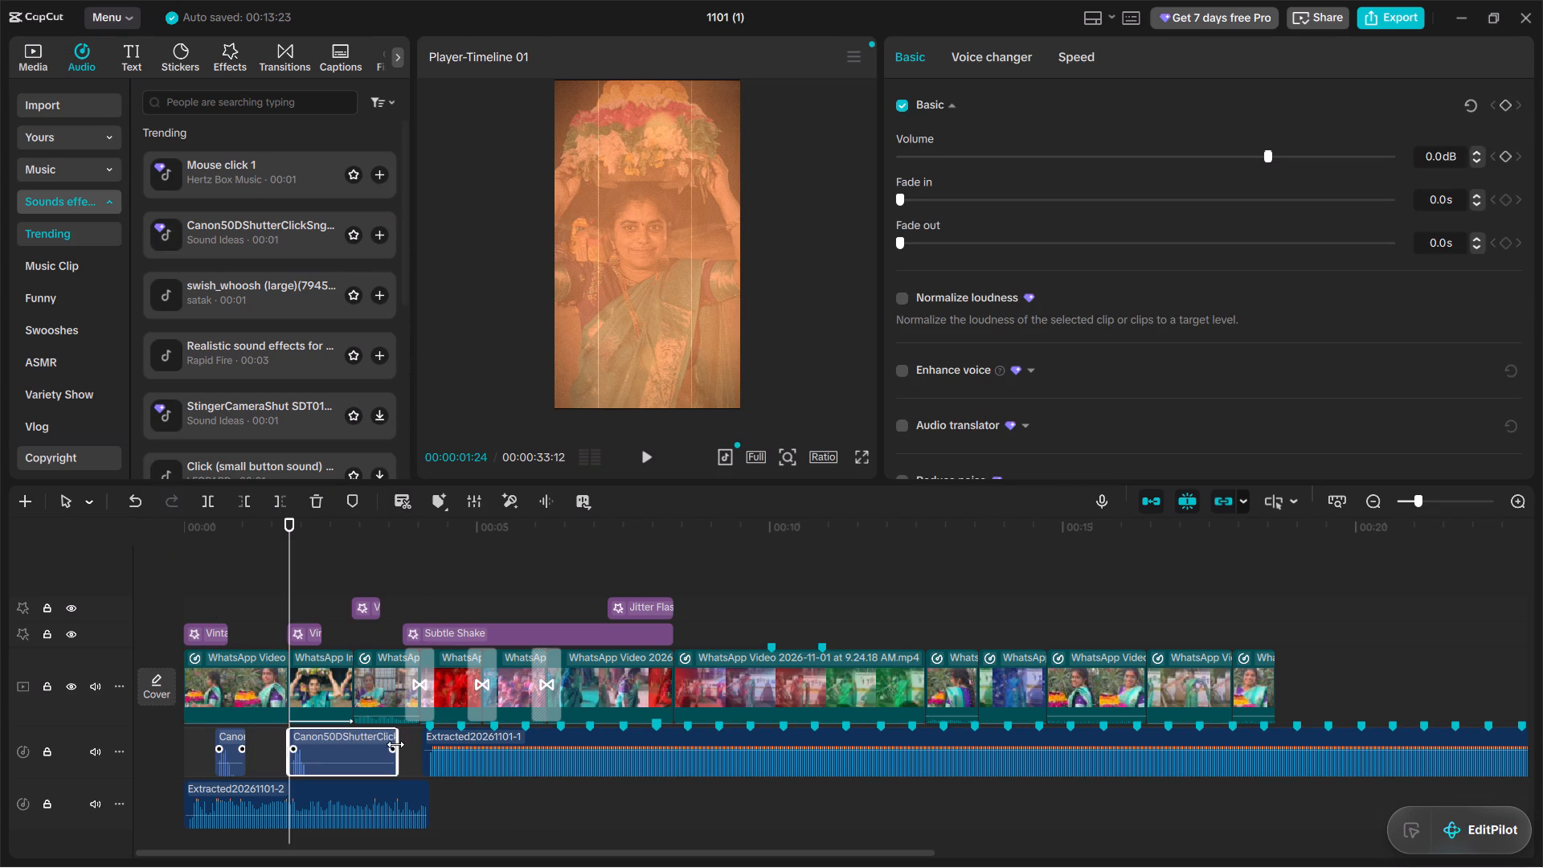
left_click_drag(399, 748, 354, 772)
left_click_drag(395, 747, 399, 749)
left_click_drag(399, 749, 366, 760)
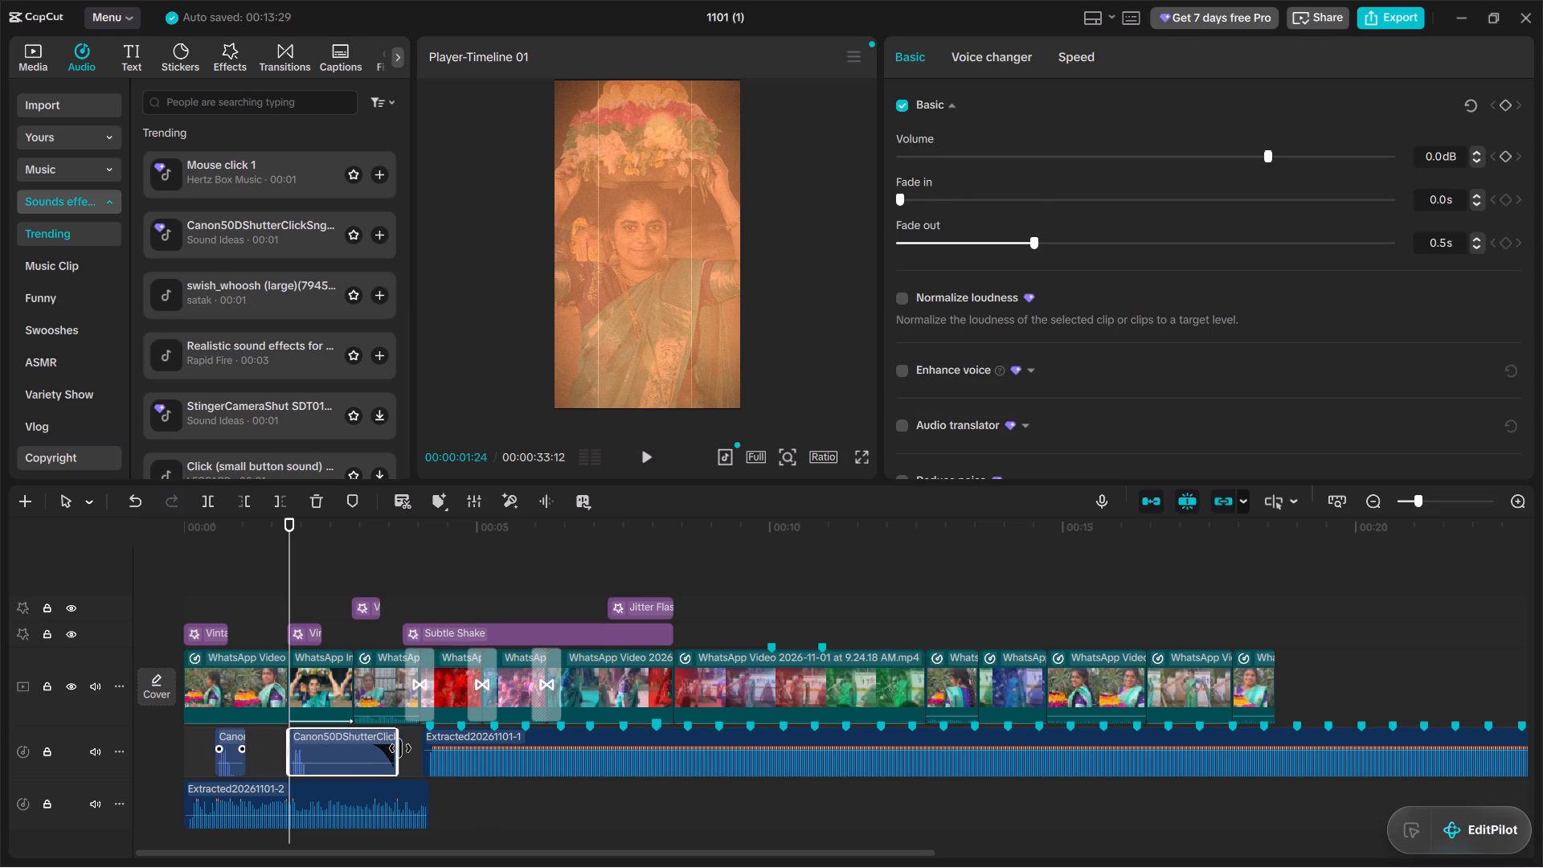
left_click_drag(403, 749, 372, 757)
left_click_drag(399, 749, 395, 755)
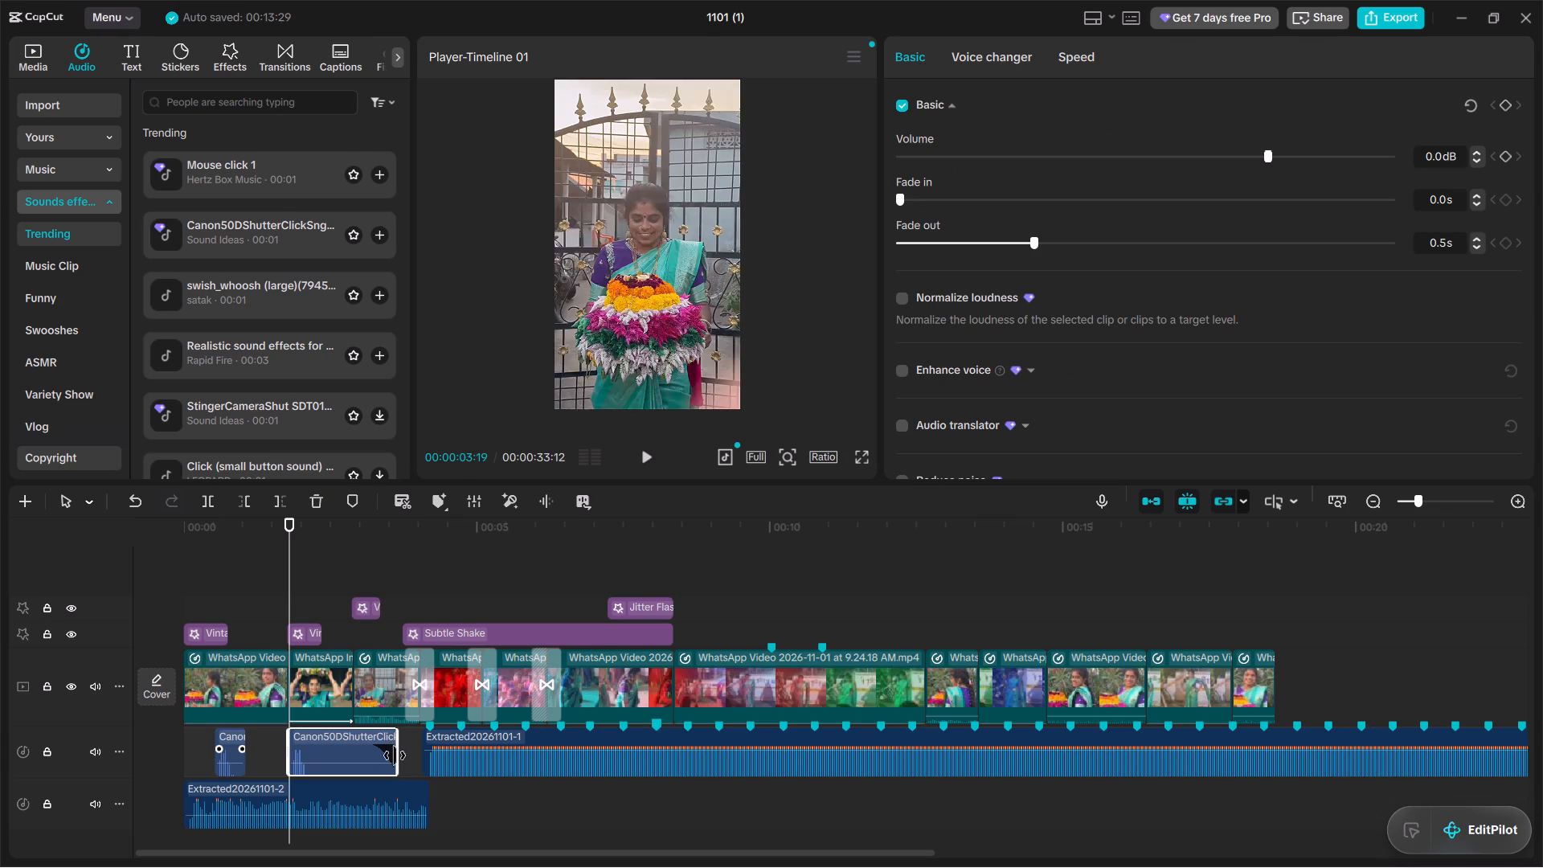
left_click_drag(395, 755, 326, 779)
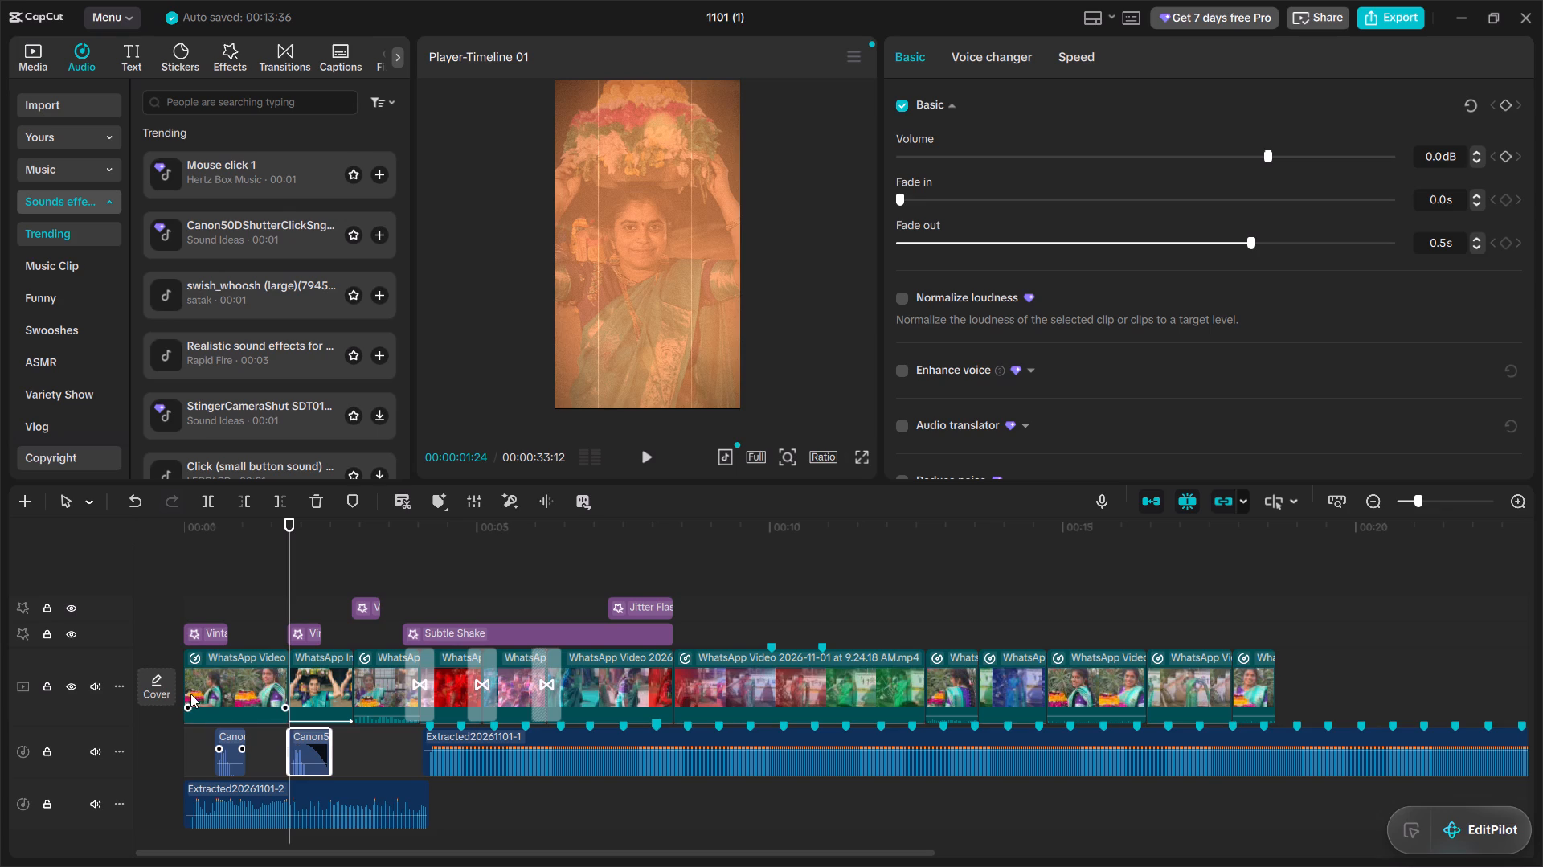
Play the montage from the start to about 3 seconds to check the timing of the two shutter clicks.
left_click_drag(286, 521, 149, 583)
left_click(640, 454)
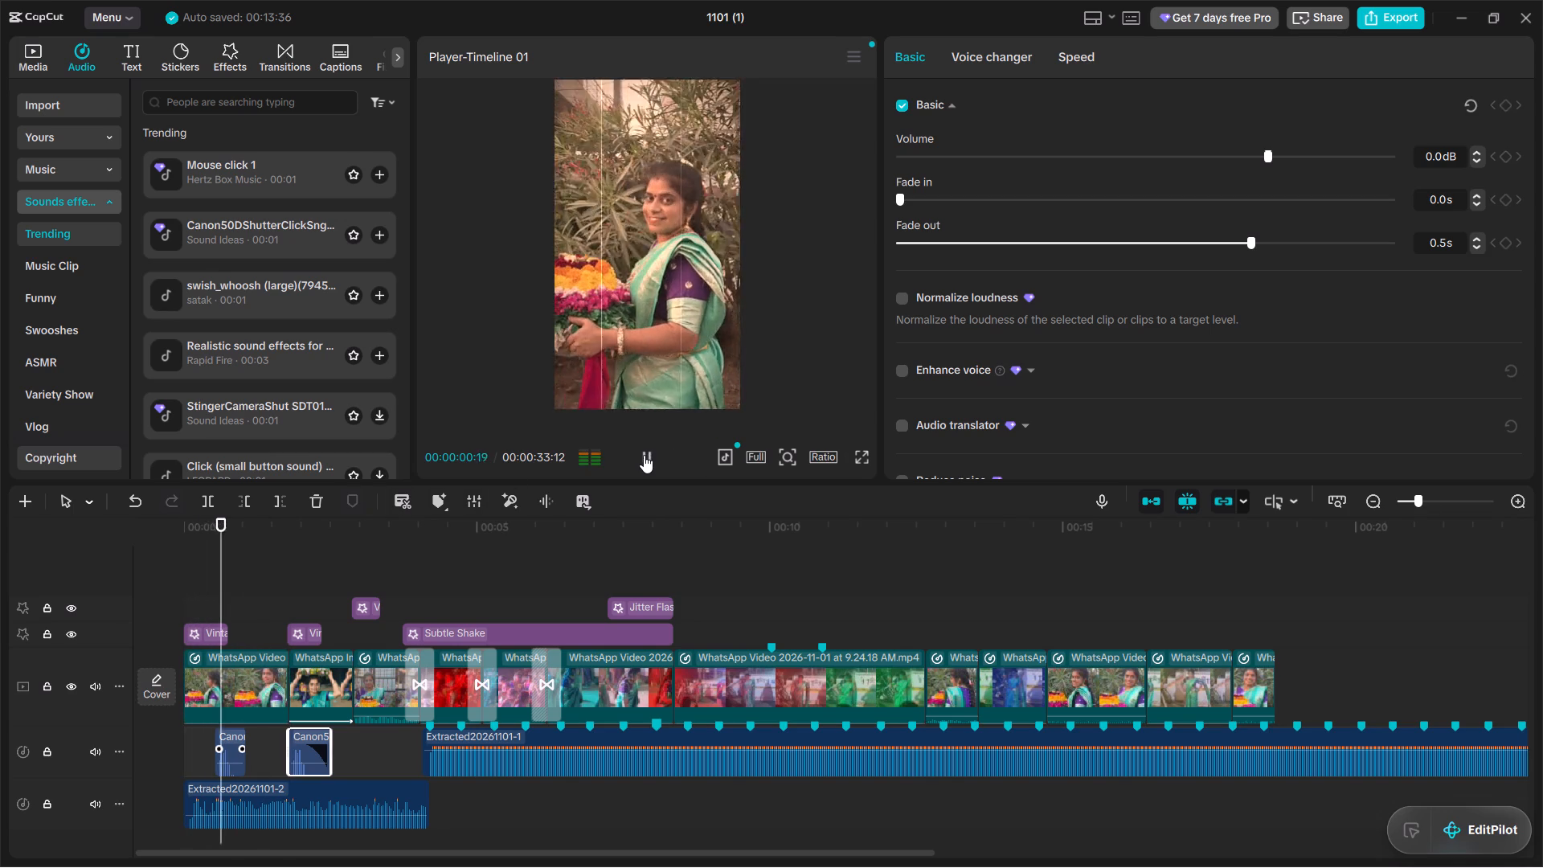
left_click(644, 455)
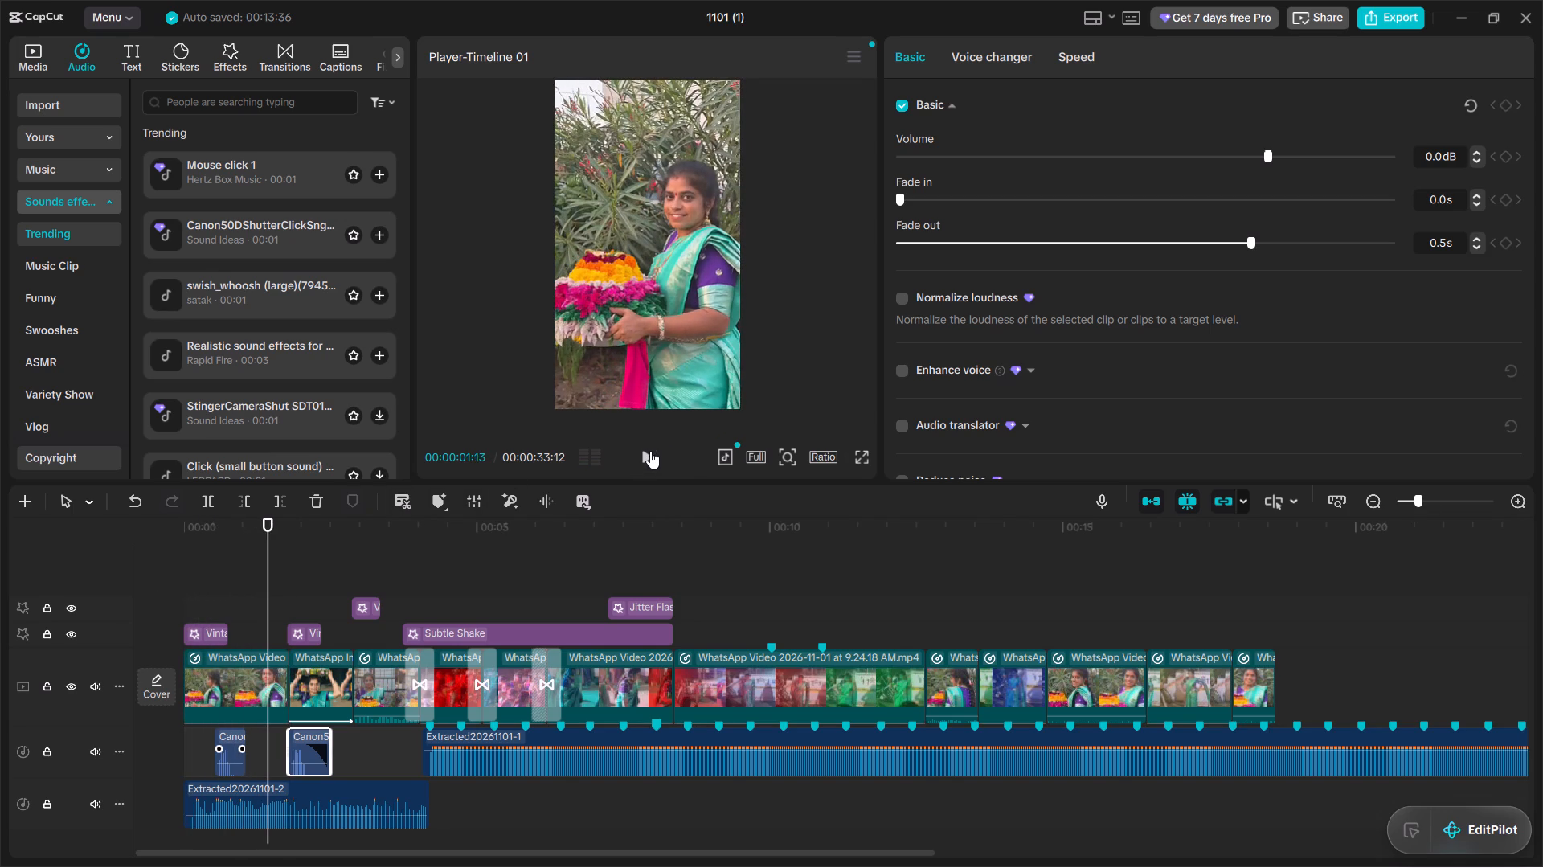
left_click(650, 451)
left_click(651, 450)
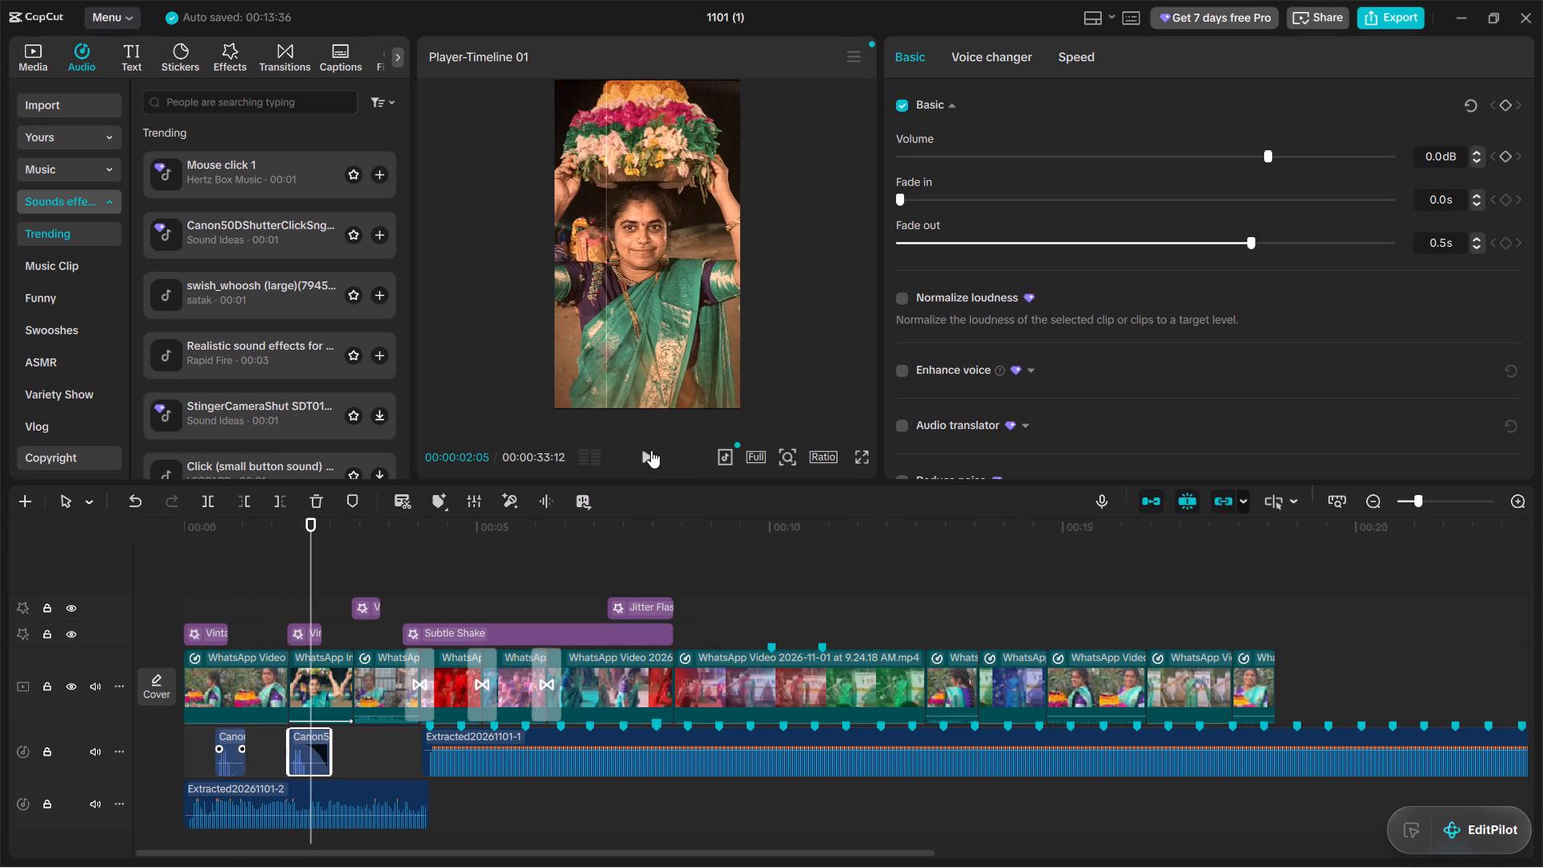
left_click_drag(314, 522, 116, 586)
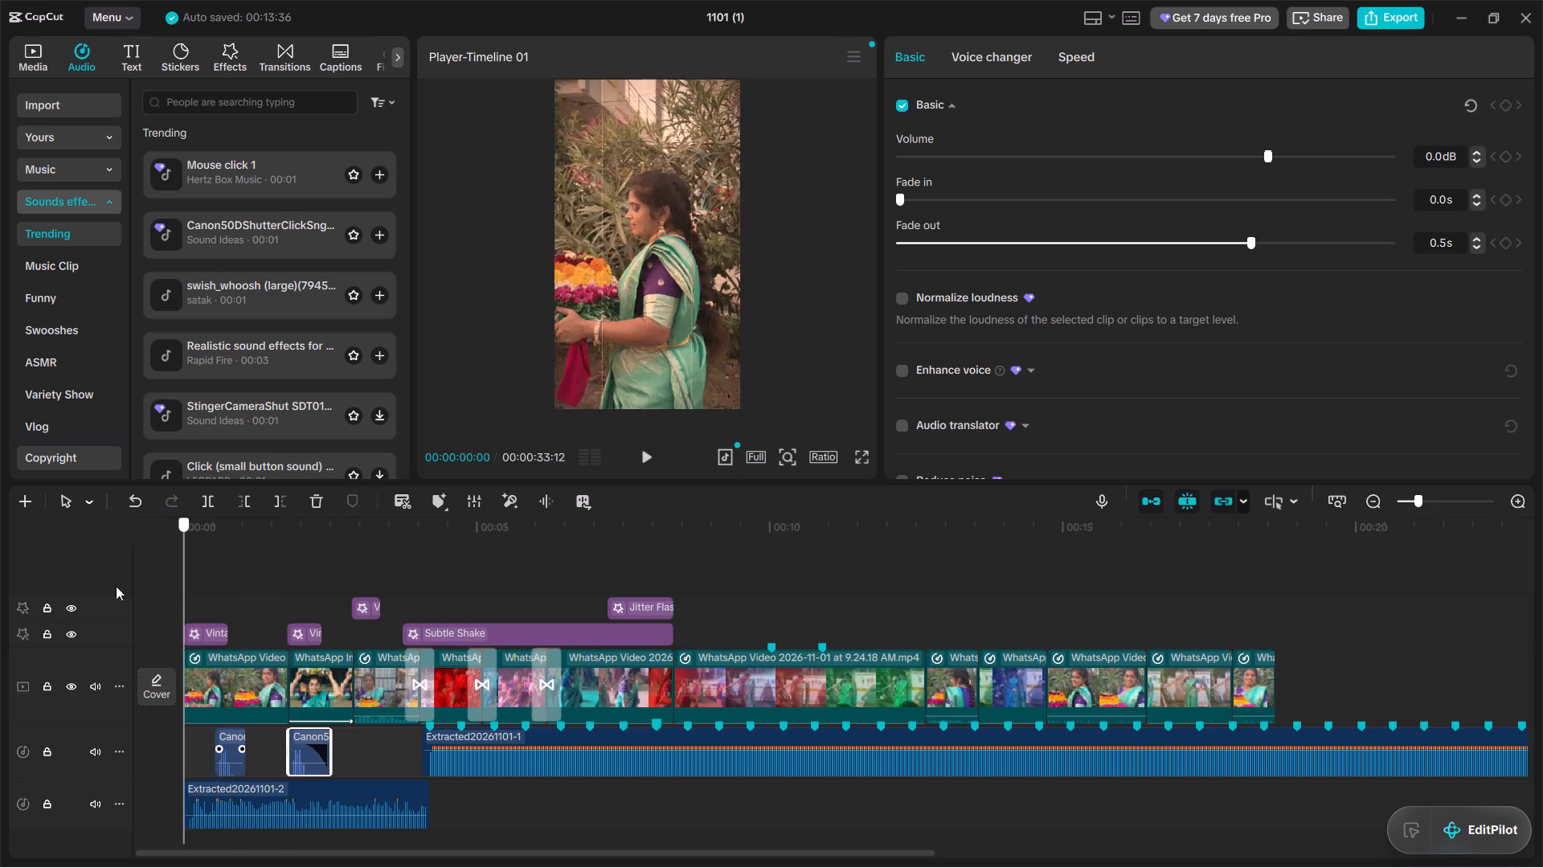
left_click_drag(116, 586, 108, 588)
left_click(651, 453)
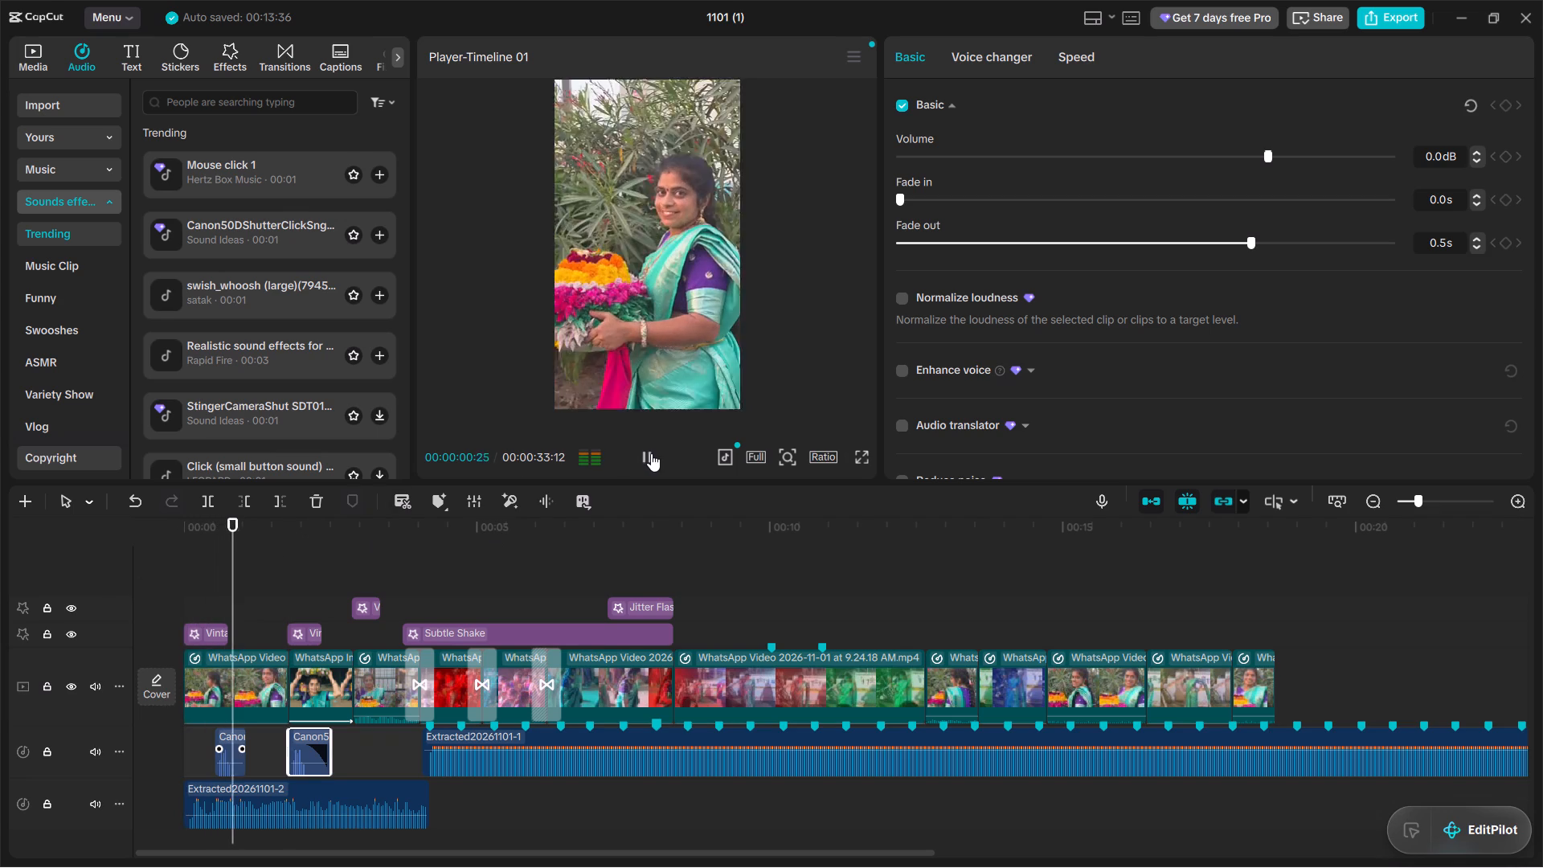
left_click(651, 453)
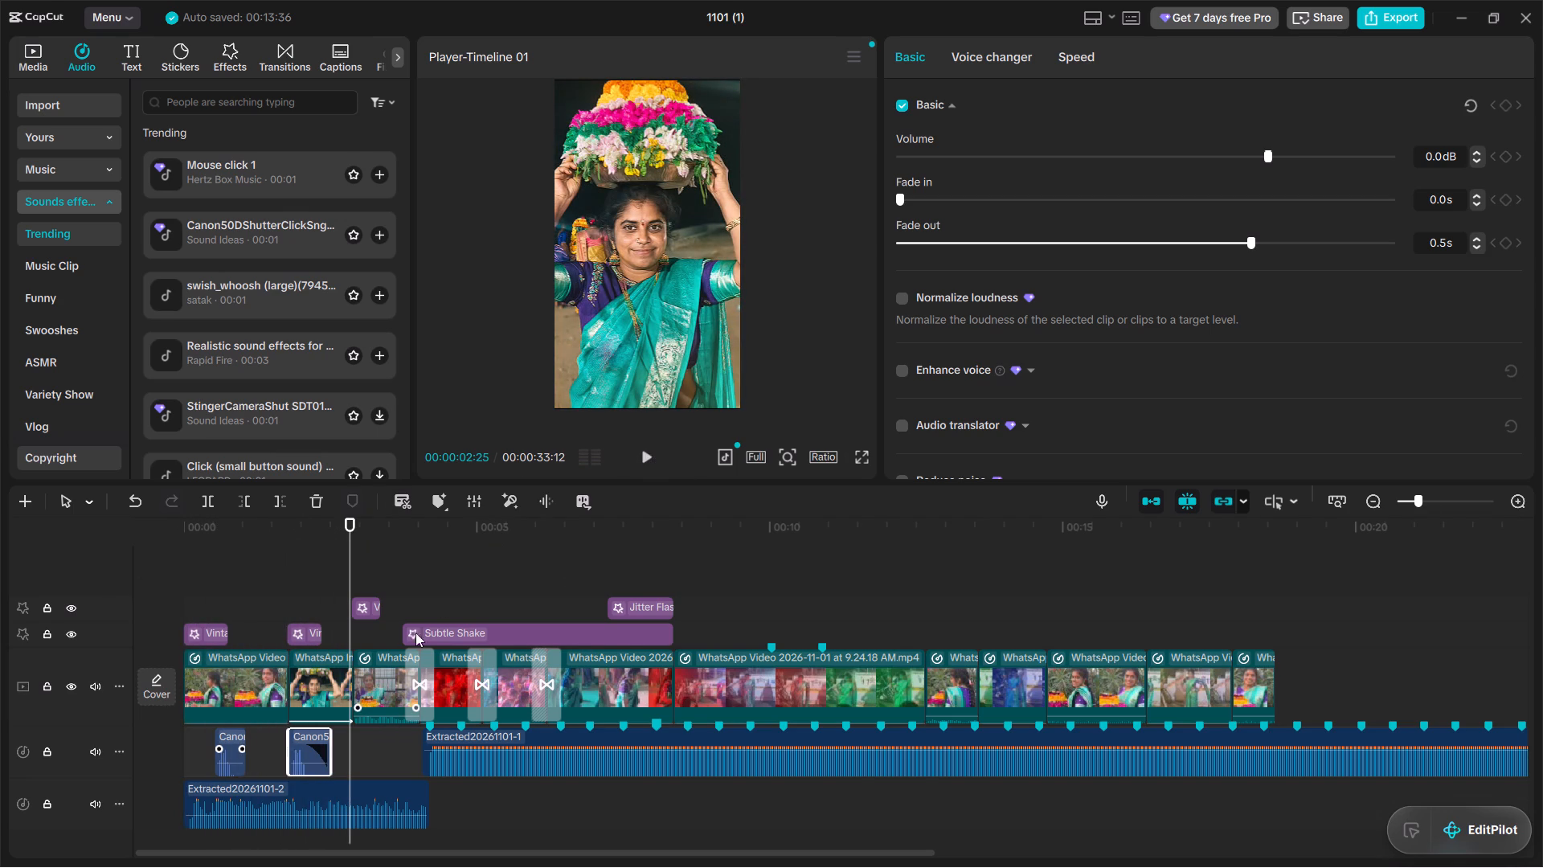
double_click(641, 452)
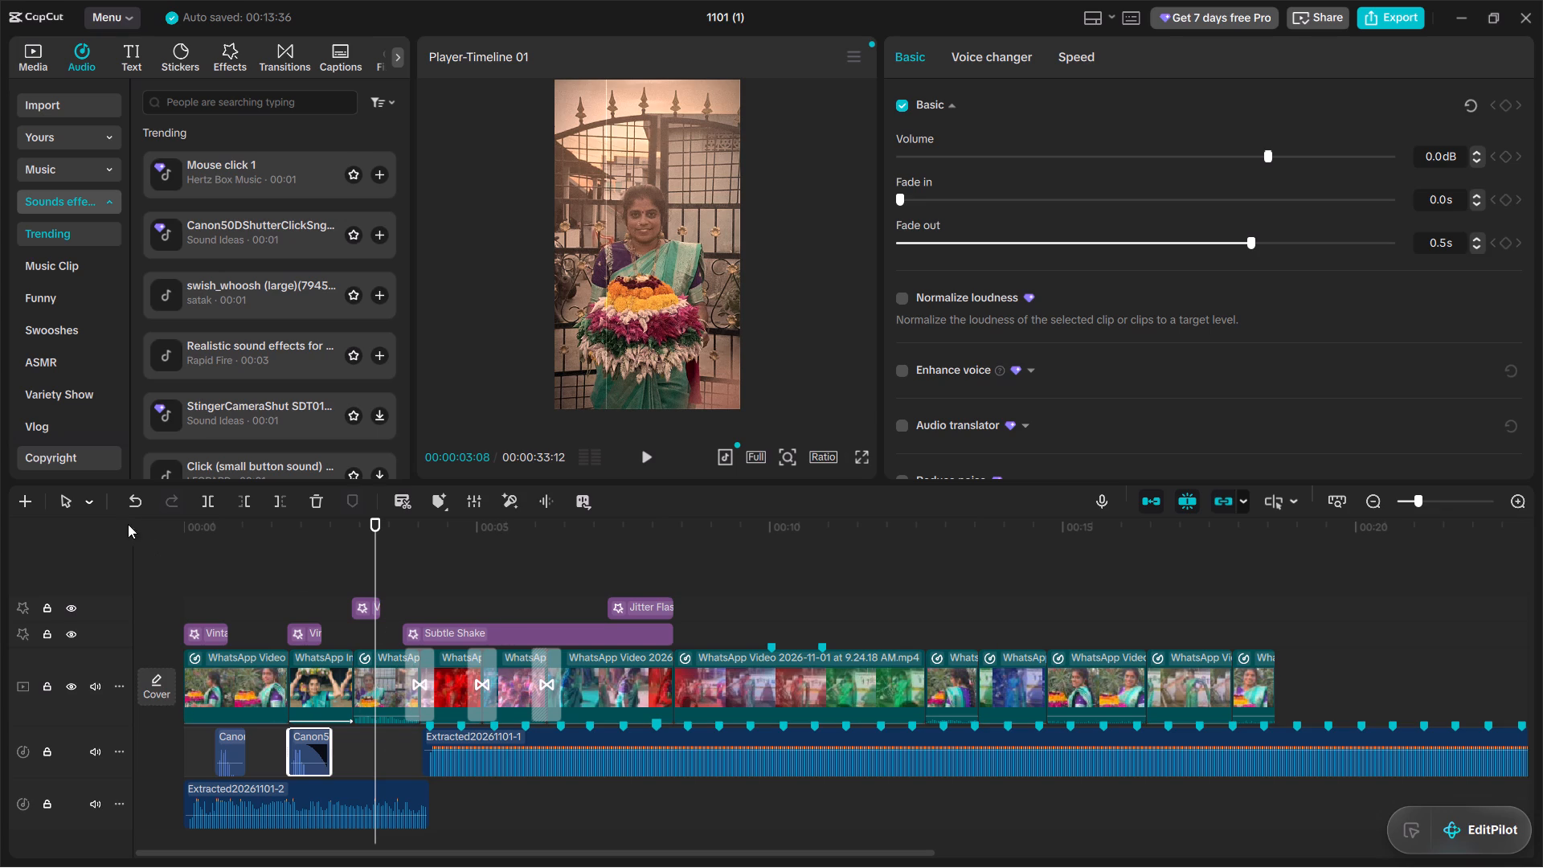
Add a third Canon shutter click and align its start with the third clip's start at 00:00:02:27.
left_click(215, 226)
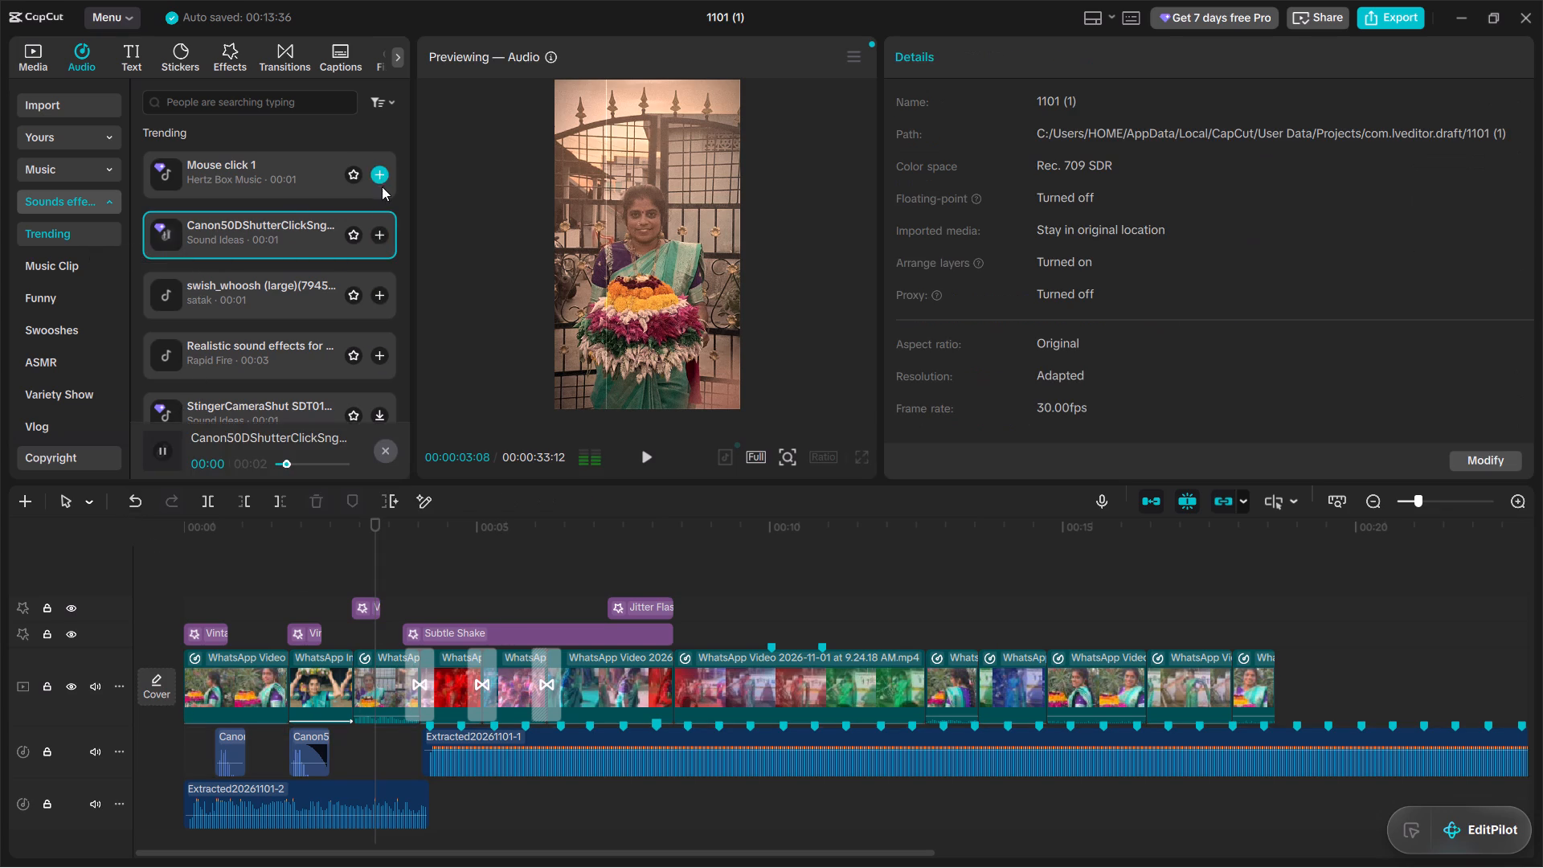
left_click(382, 232)
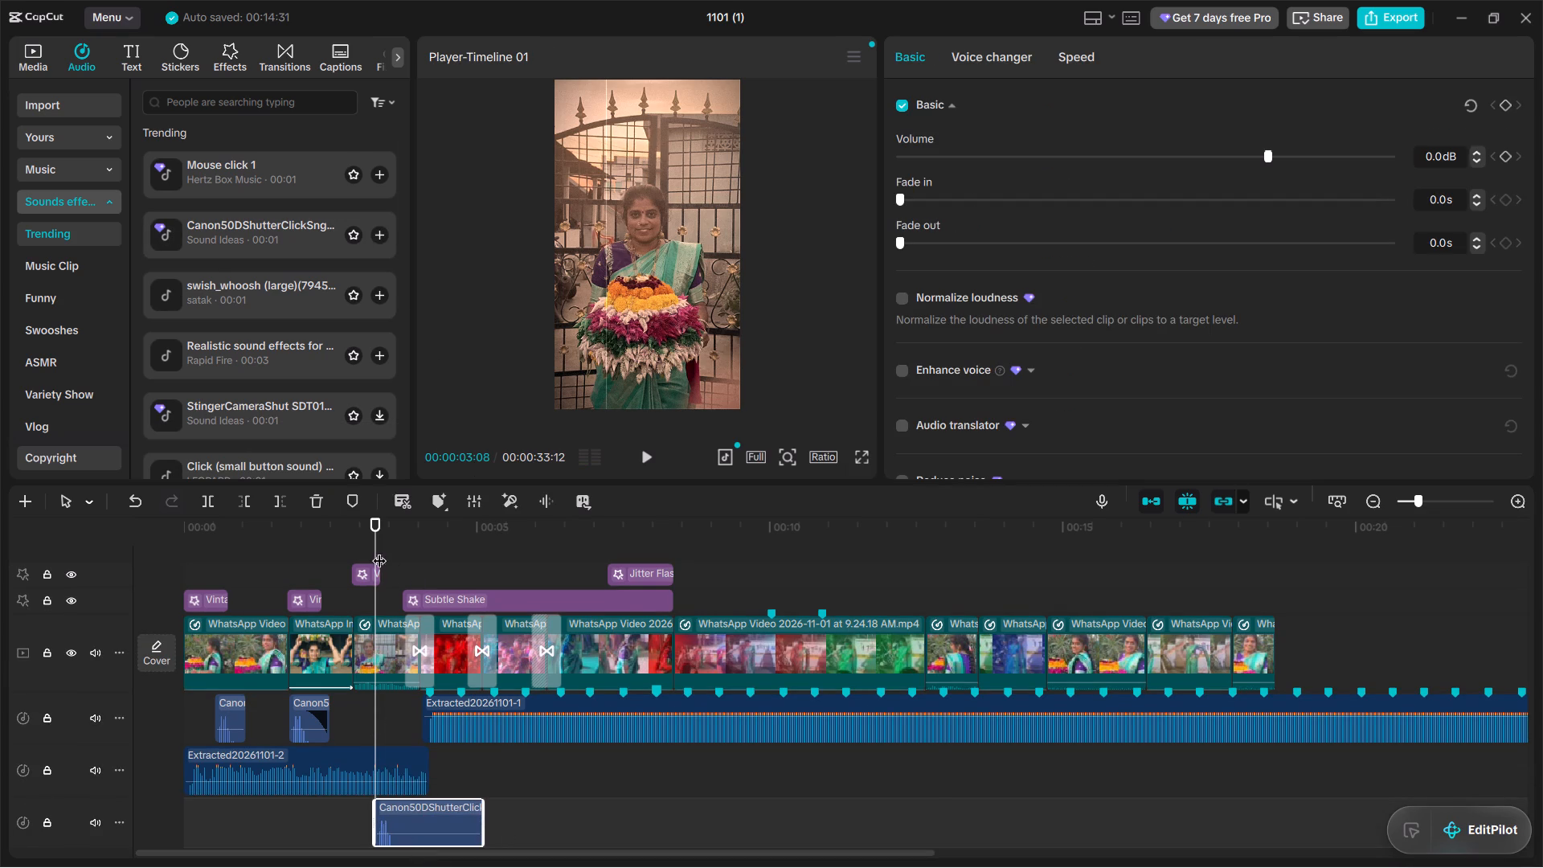
left_click_drag(373, 520, 370, 538)
left_click_drag(378, 513, 354, 532)
left_click_drag(383, 517, 356, 537)
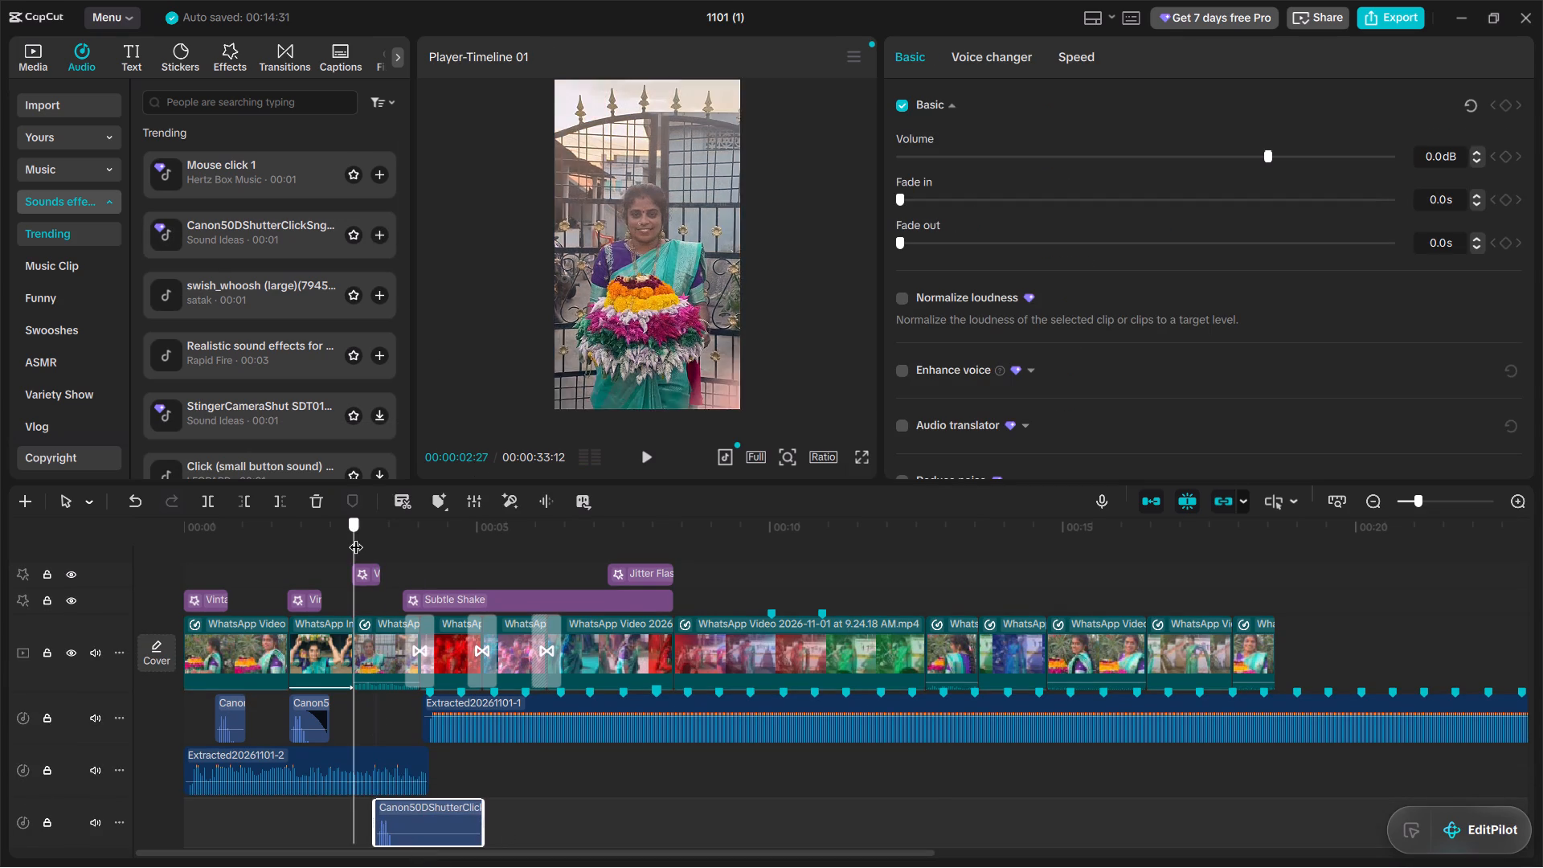
left_click_drag(356, 537, 356, 538)
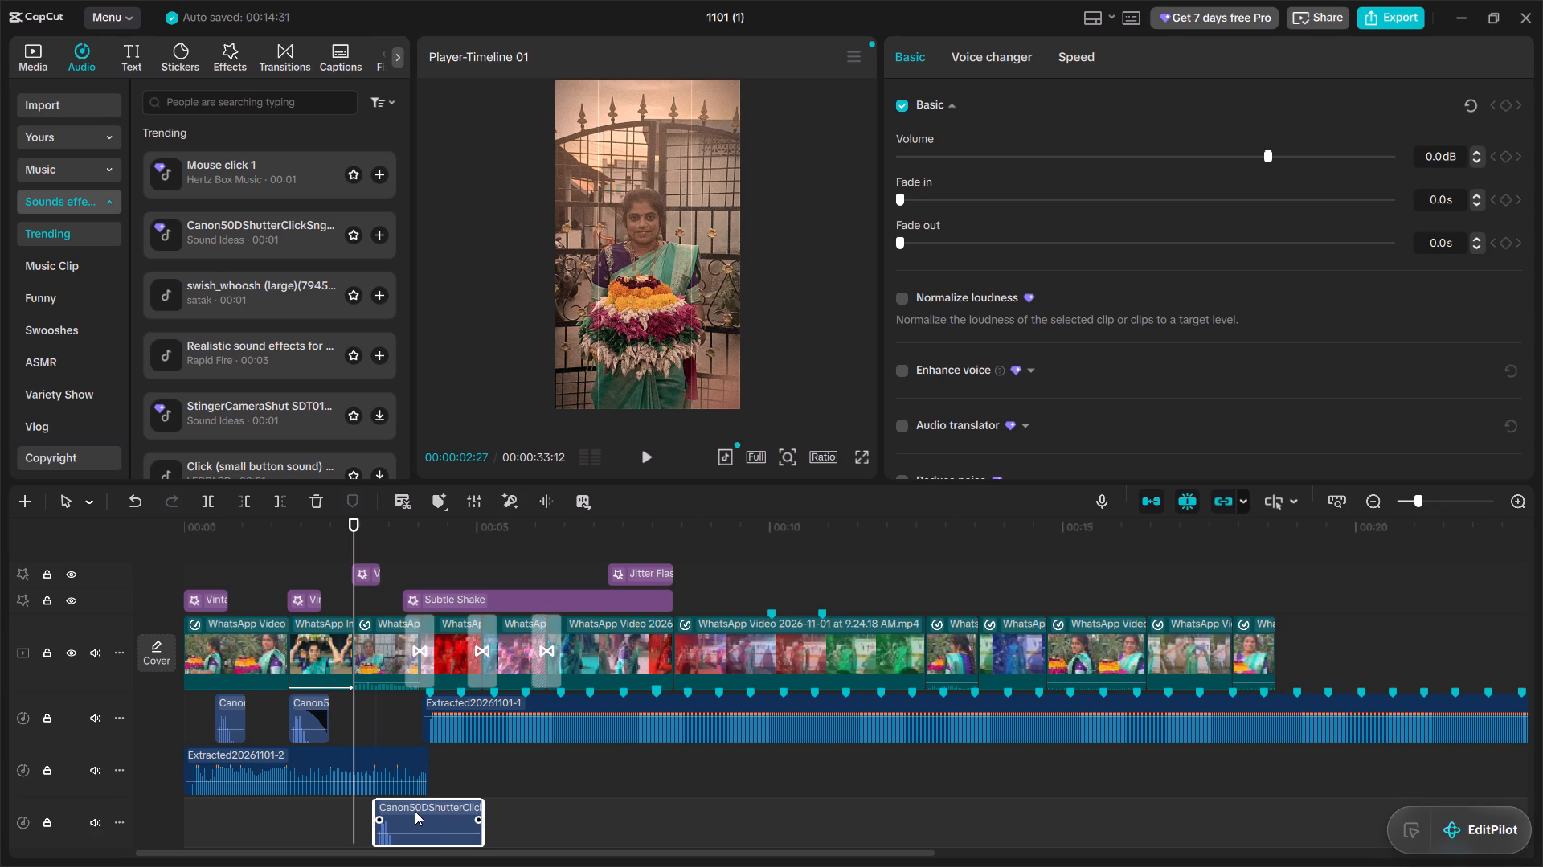
left_click_drag(417, 809, 399, 809)
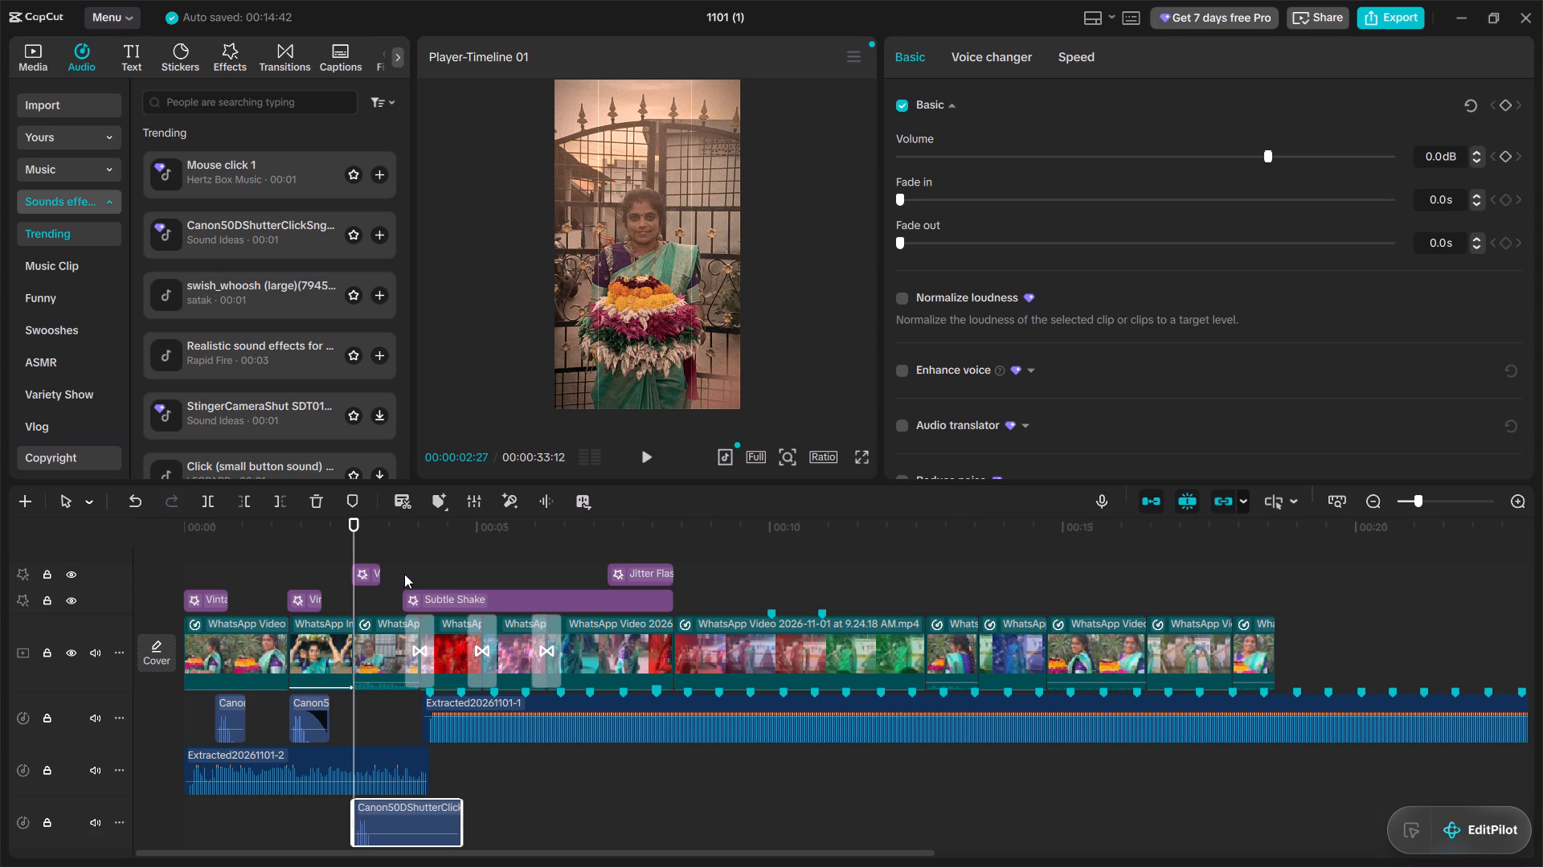
Bring the playhead back into the first clip, around 00:00:01:12, to review the shutter clicks.
left_click_drag(358, 522, 266, 558)
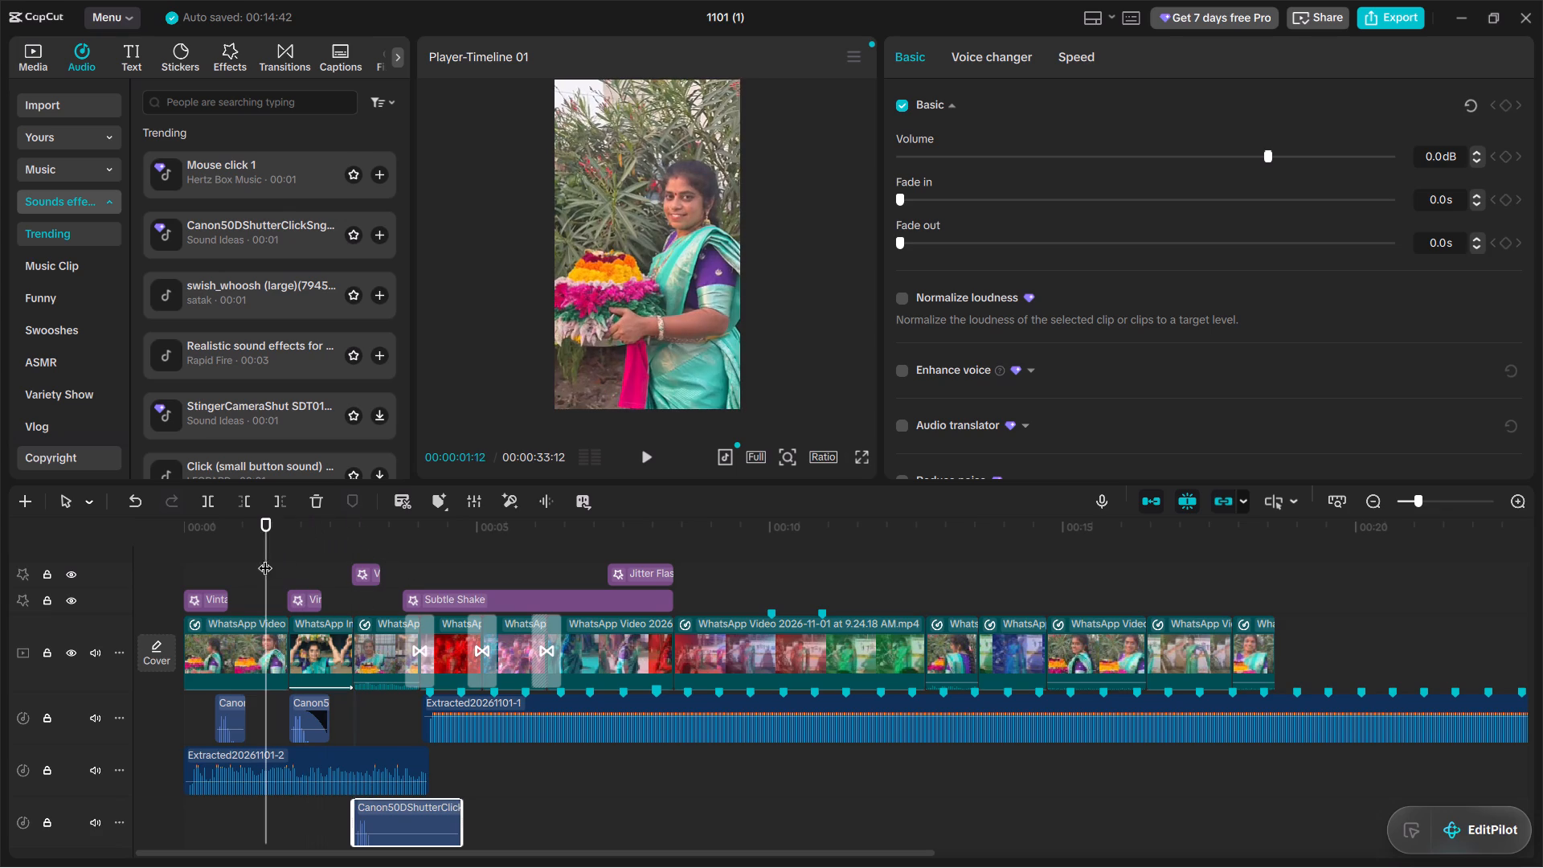
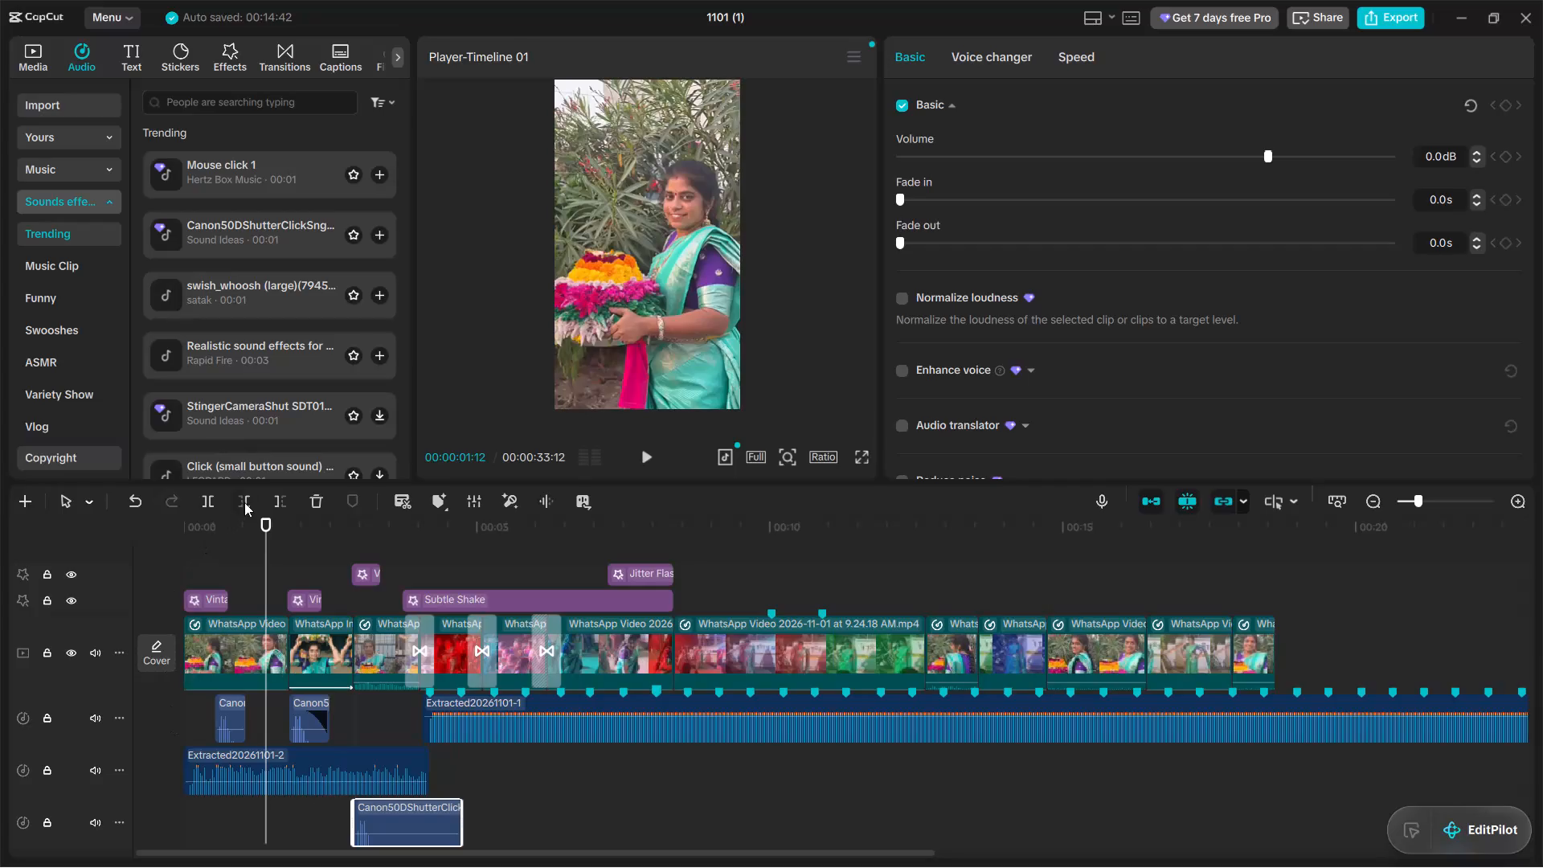
Play the montage from the start to about 4 seconds to check the three shutter clicks against the cuts.
left_click_drag(266, 528, 146, 608)
left_click(650, 454)
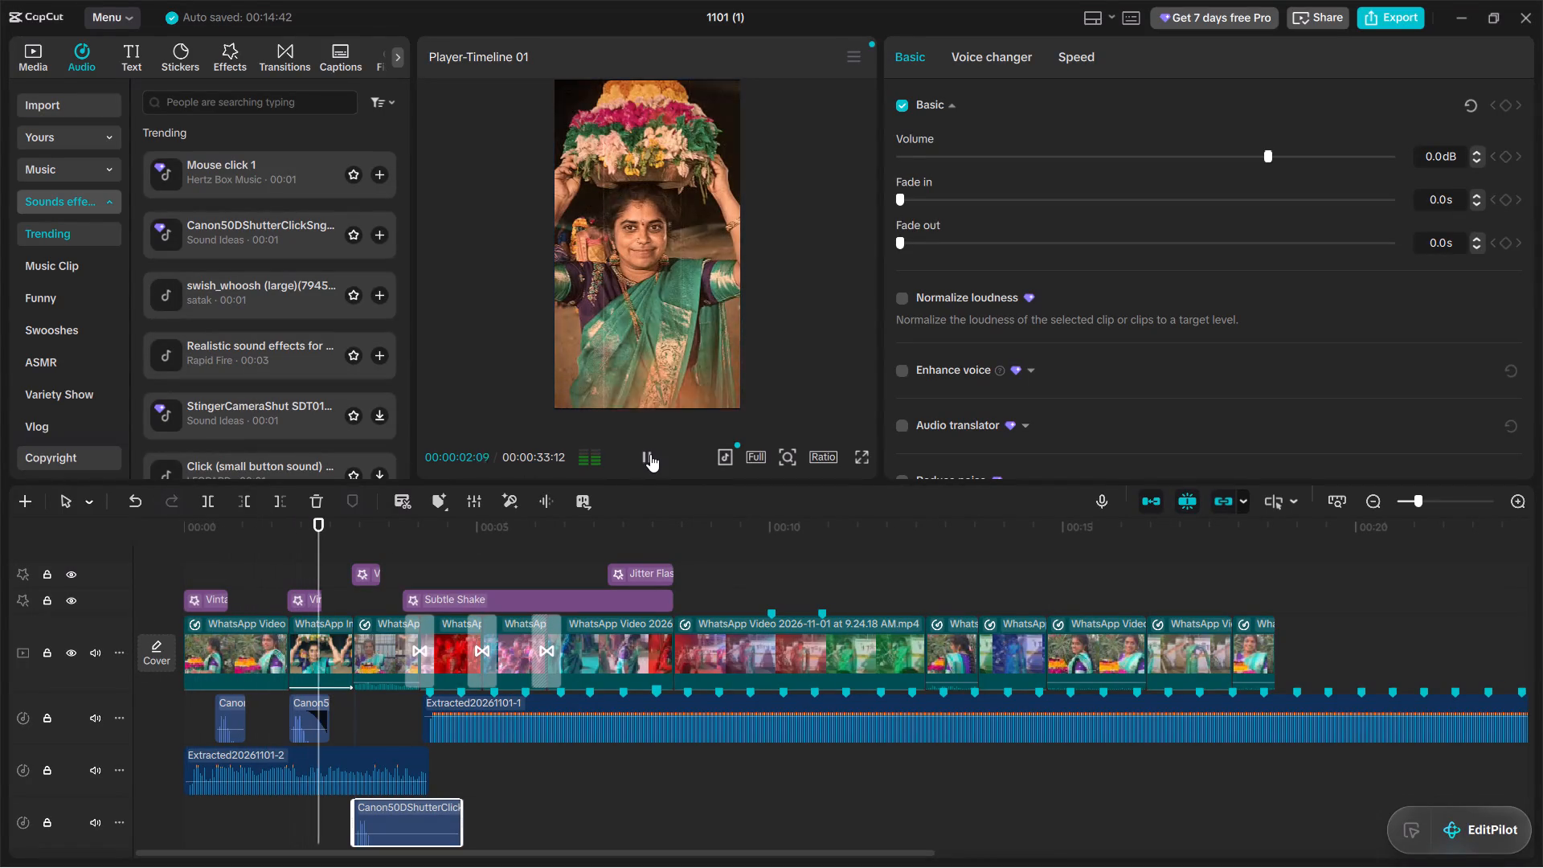
left_click(650, 456)
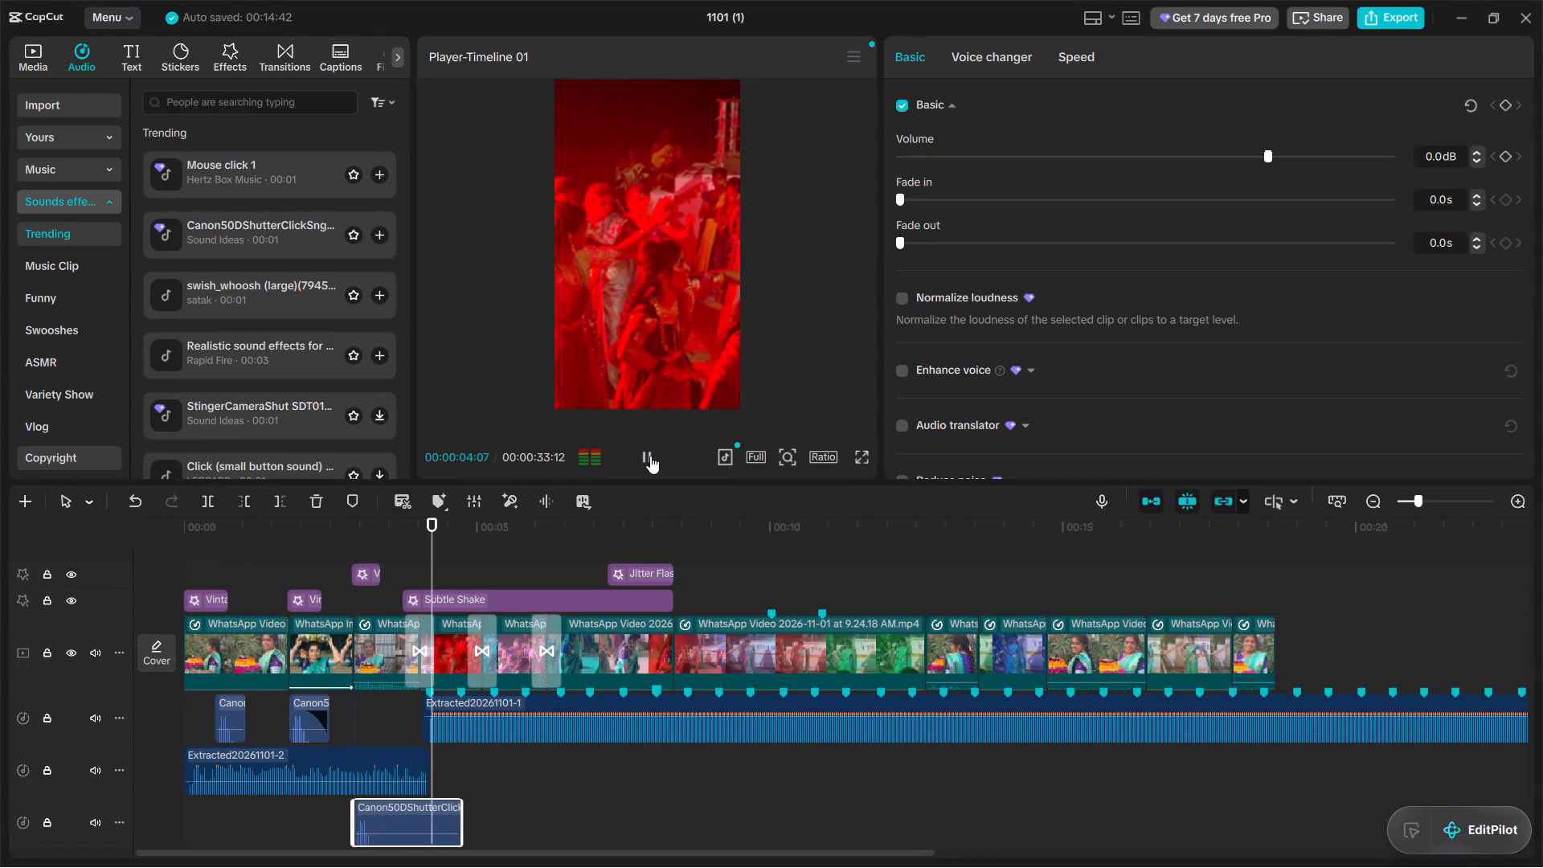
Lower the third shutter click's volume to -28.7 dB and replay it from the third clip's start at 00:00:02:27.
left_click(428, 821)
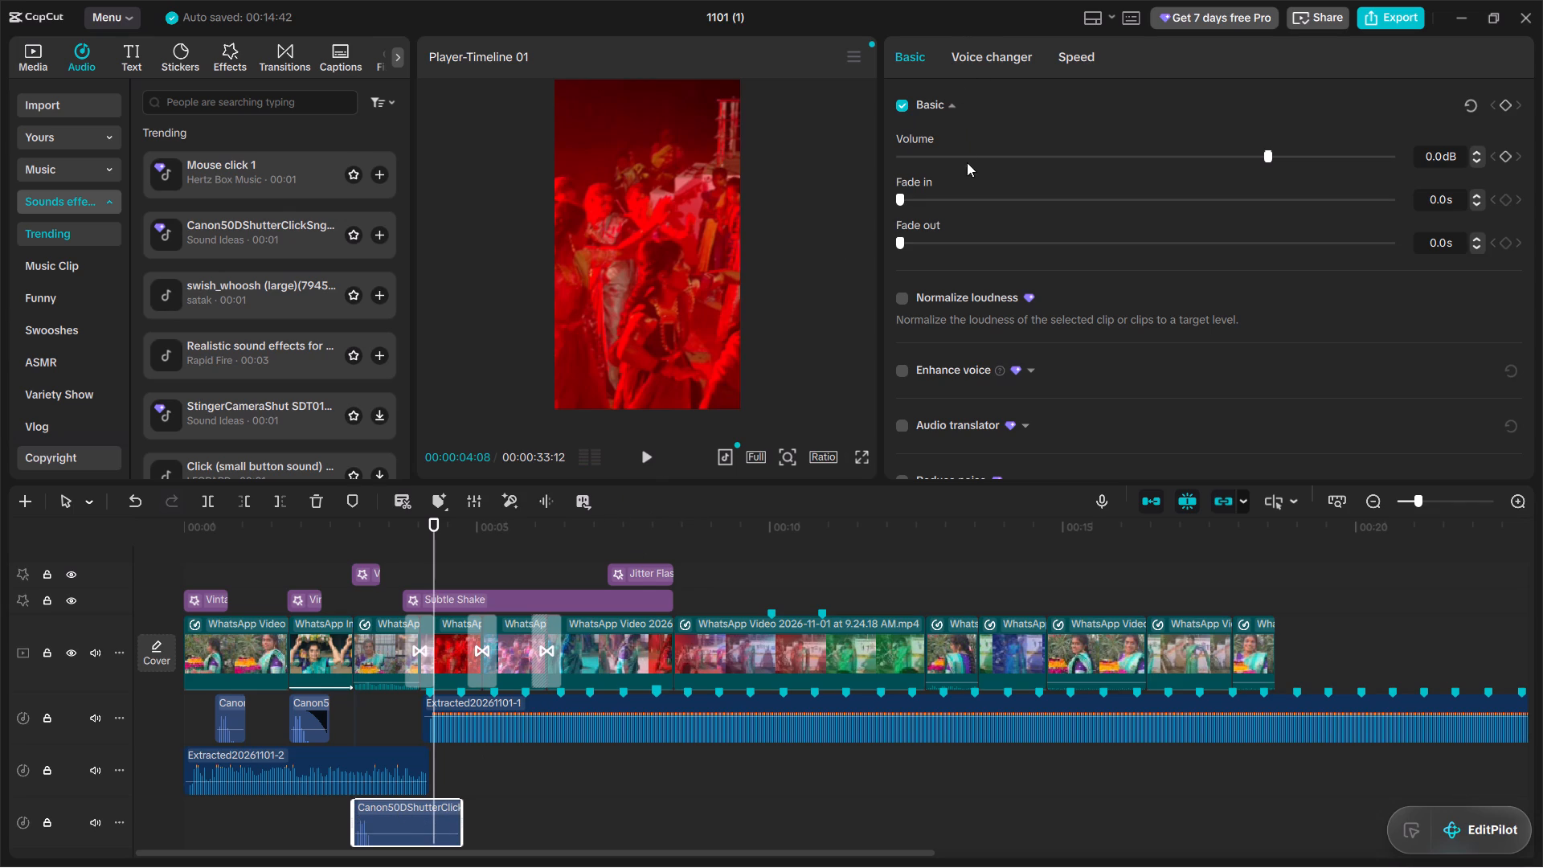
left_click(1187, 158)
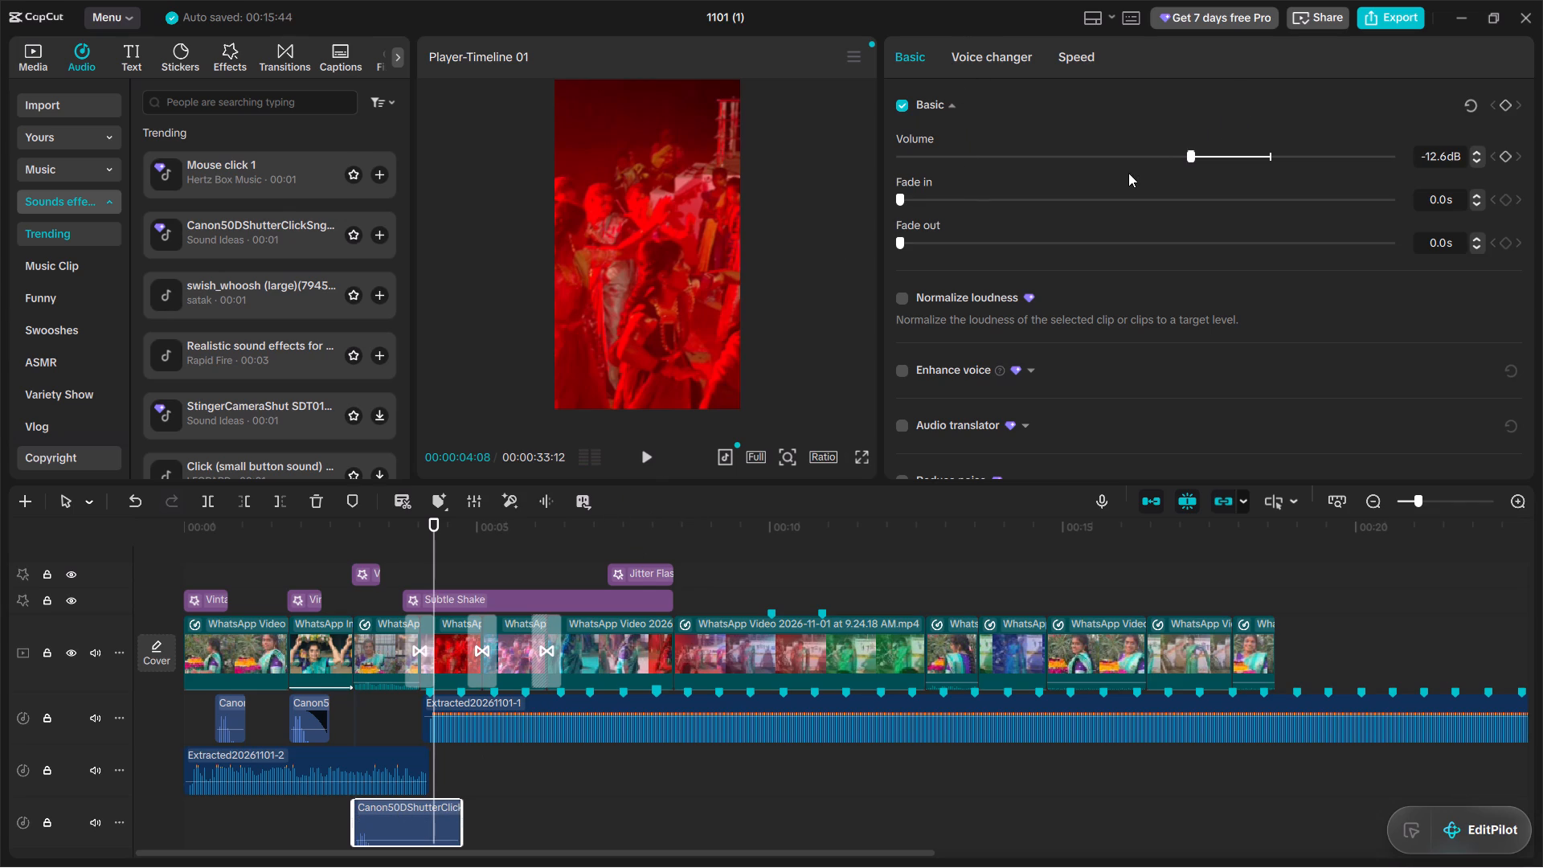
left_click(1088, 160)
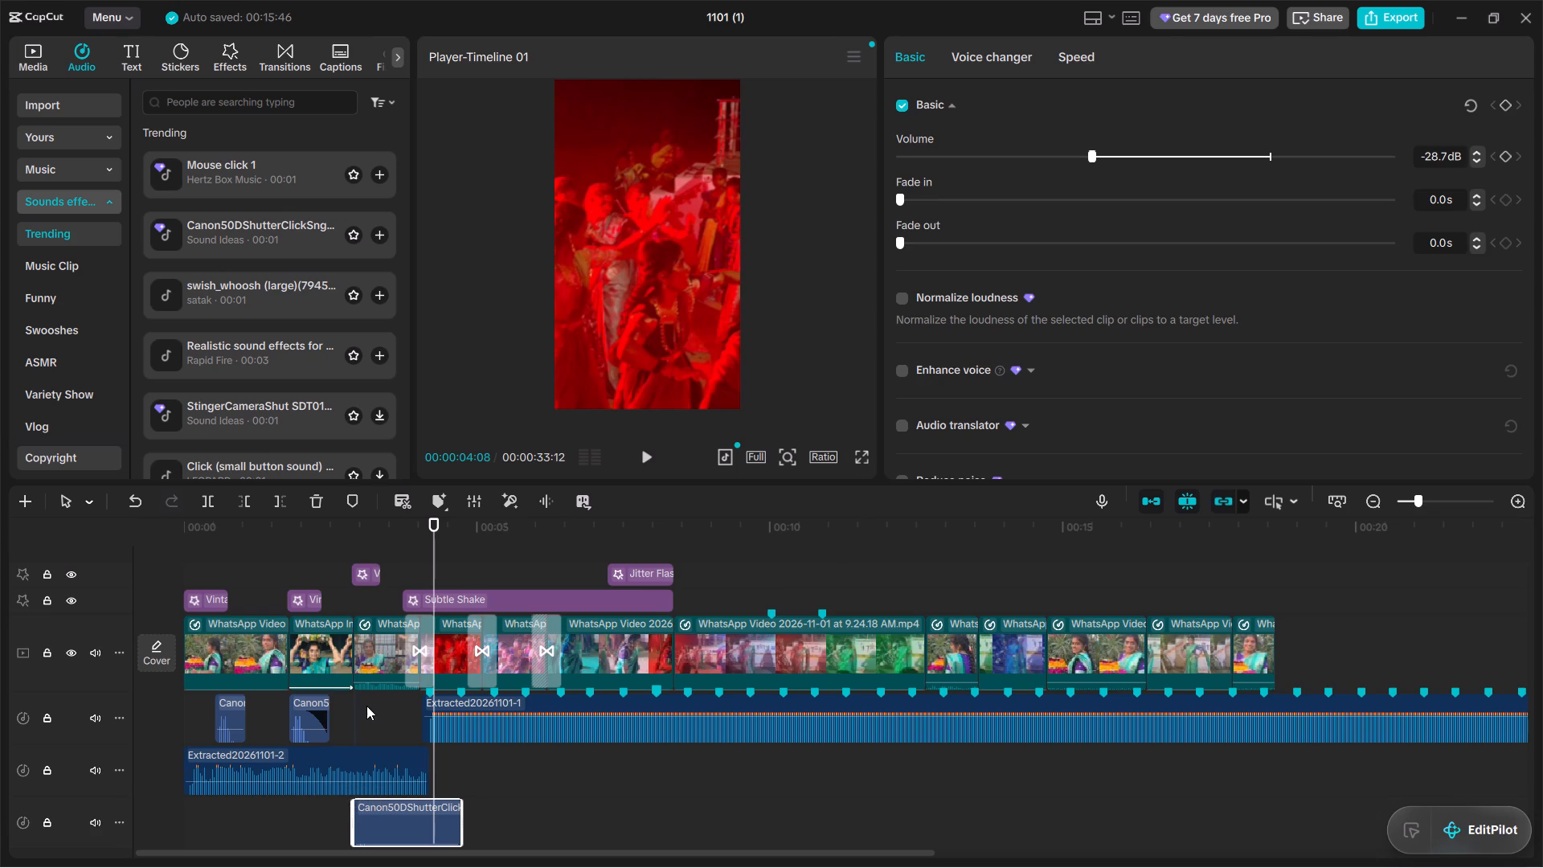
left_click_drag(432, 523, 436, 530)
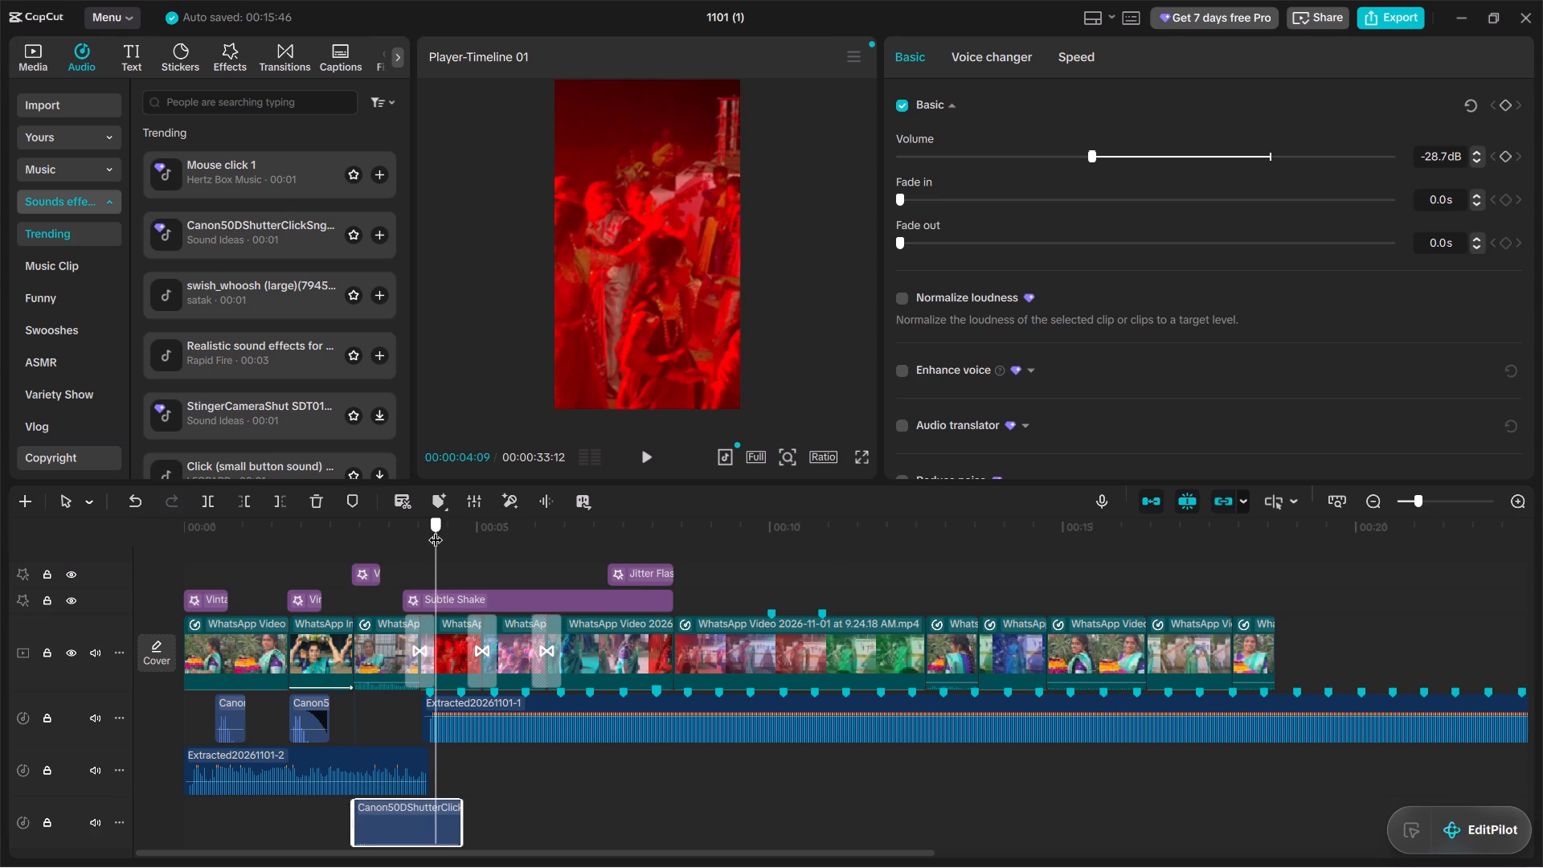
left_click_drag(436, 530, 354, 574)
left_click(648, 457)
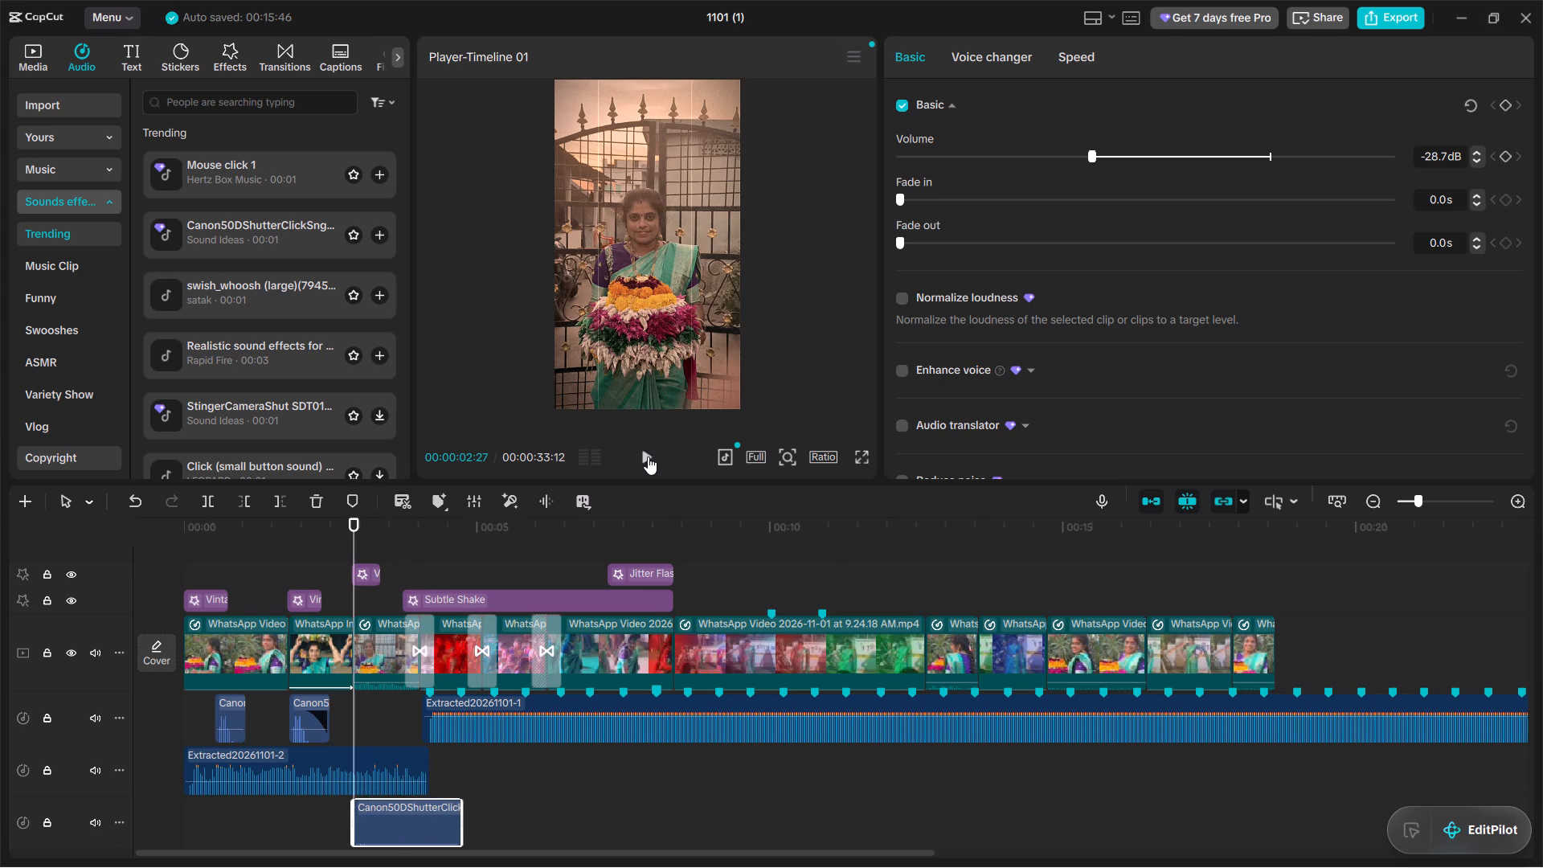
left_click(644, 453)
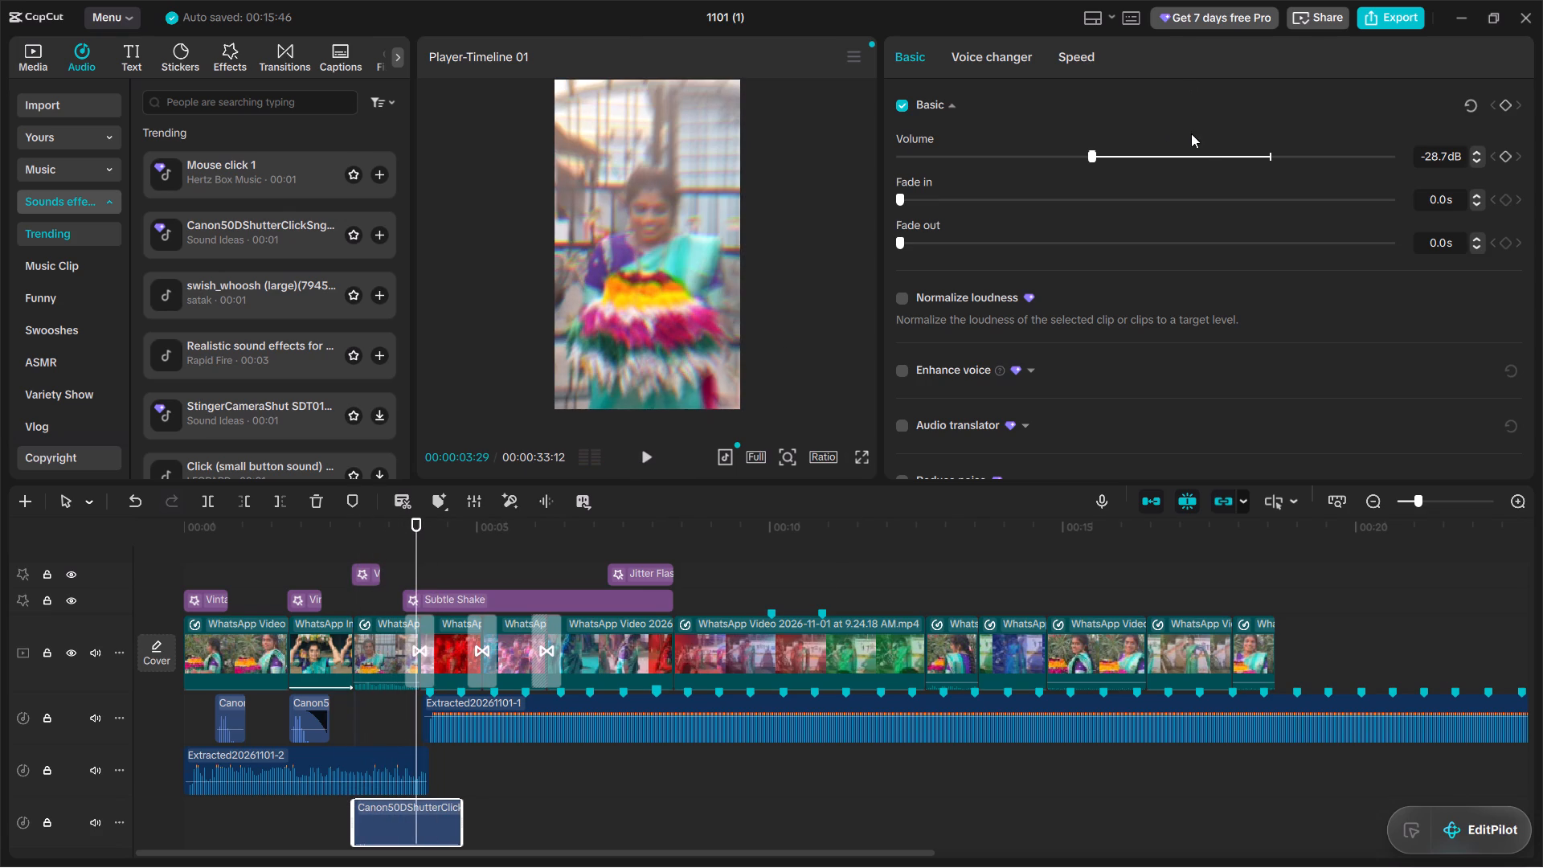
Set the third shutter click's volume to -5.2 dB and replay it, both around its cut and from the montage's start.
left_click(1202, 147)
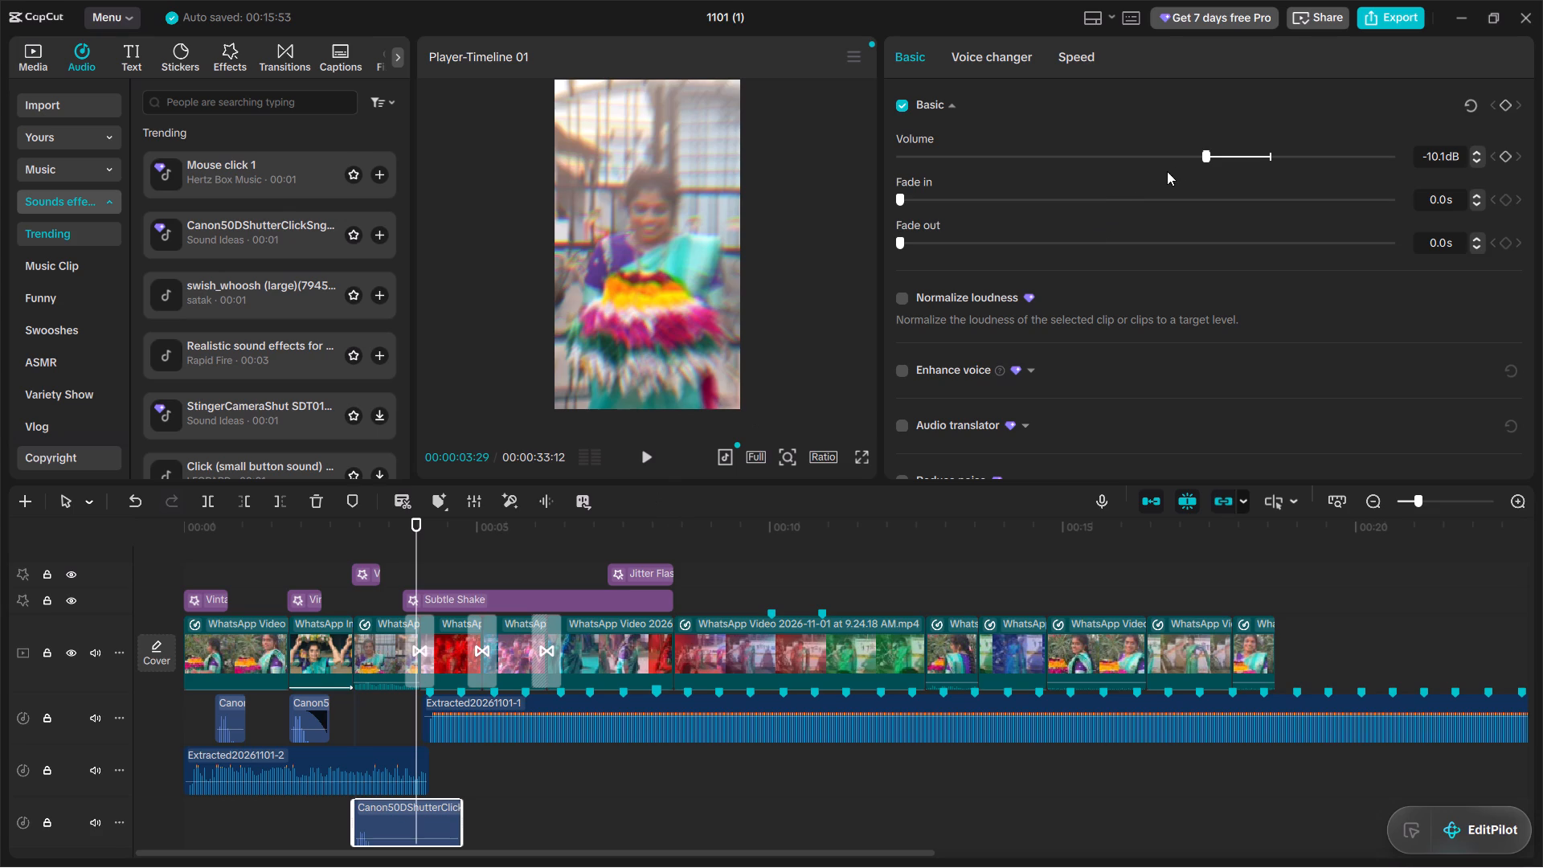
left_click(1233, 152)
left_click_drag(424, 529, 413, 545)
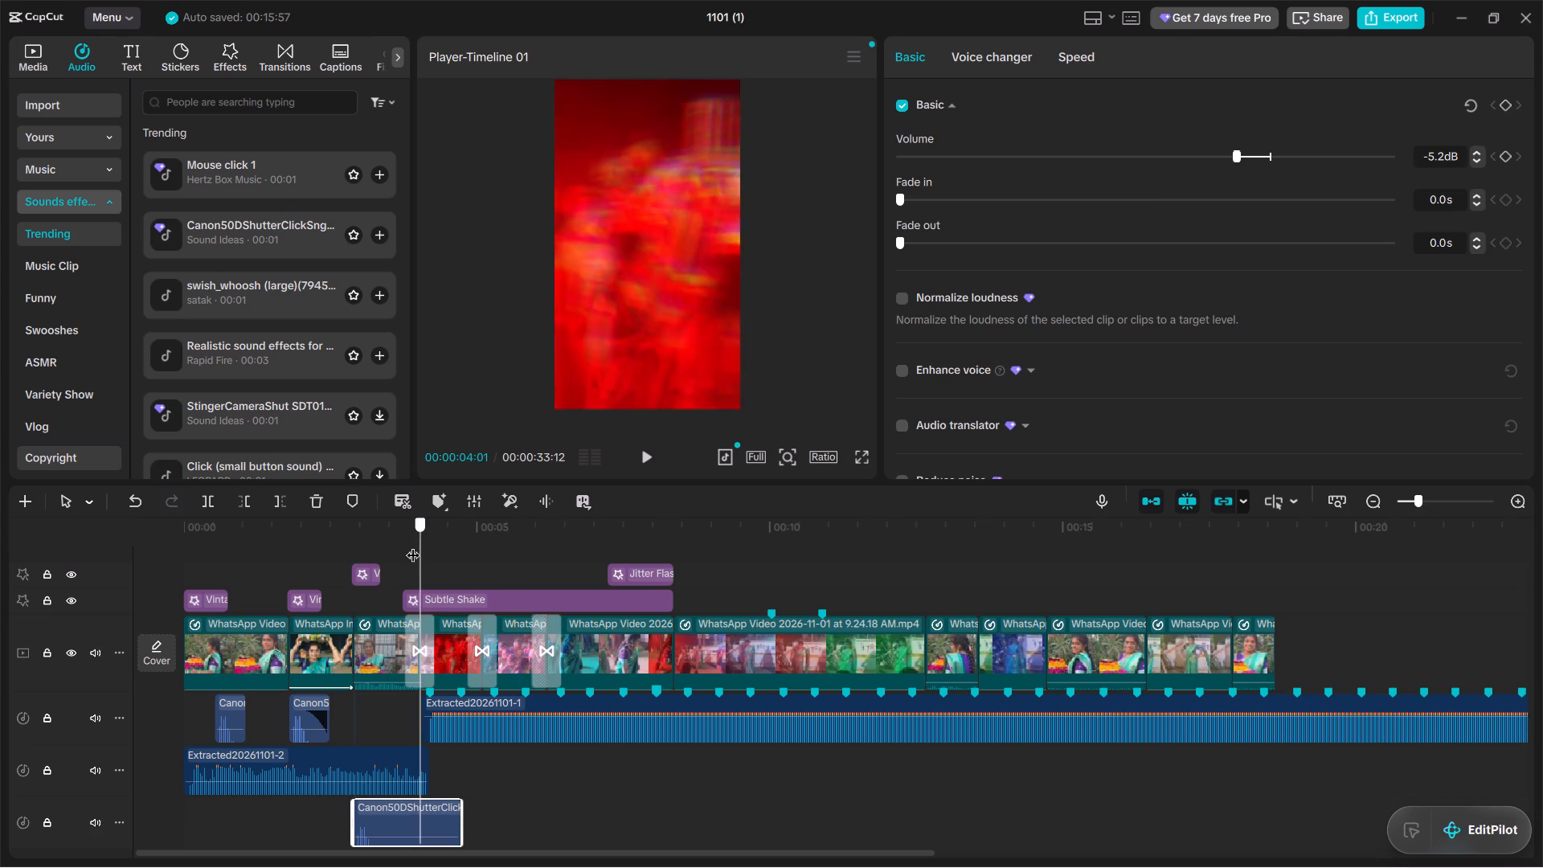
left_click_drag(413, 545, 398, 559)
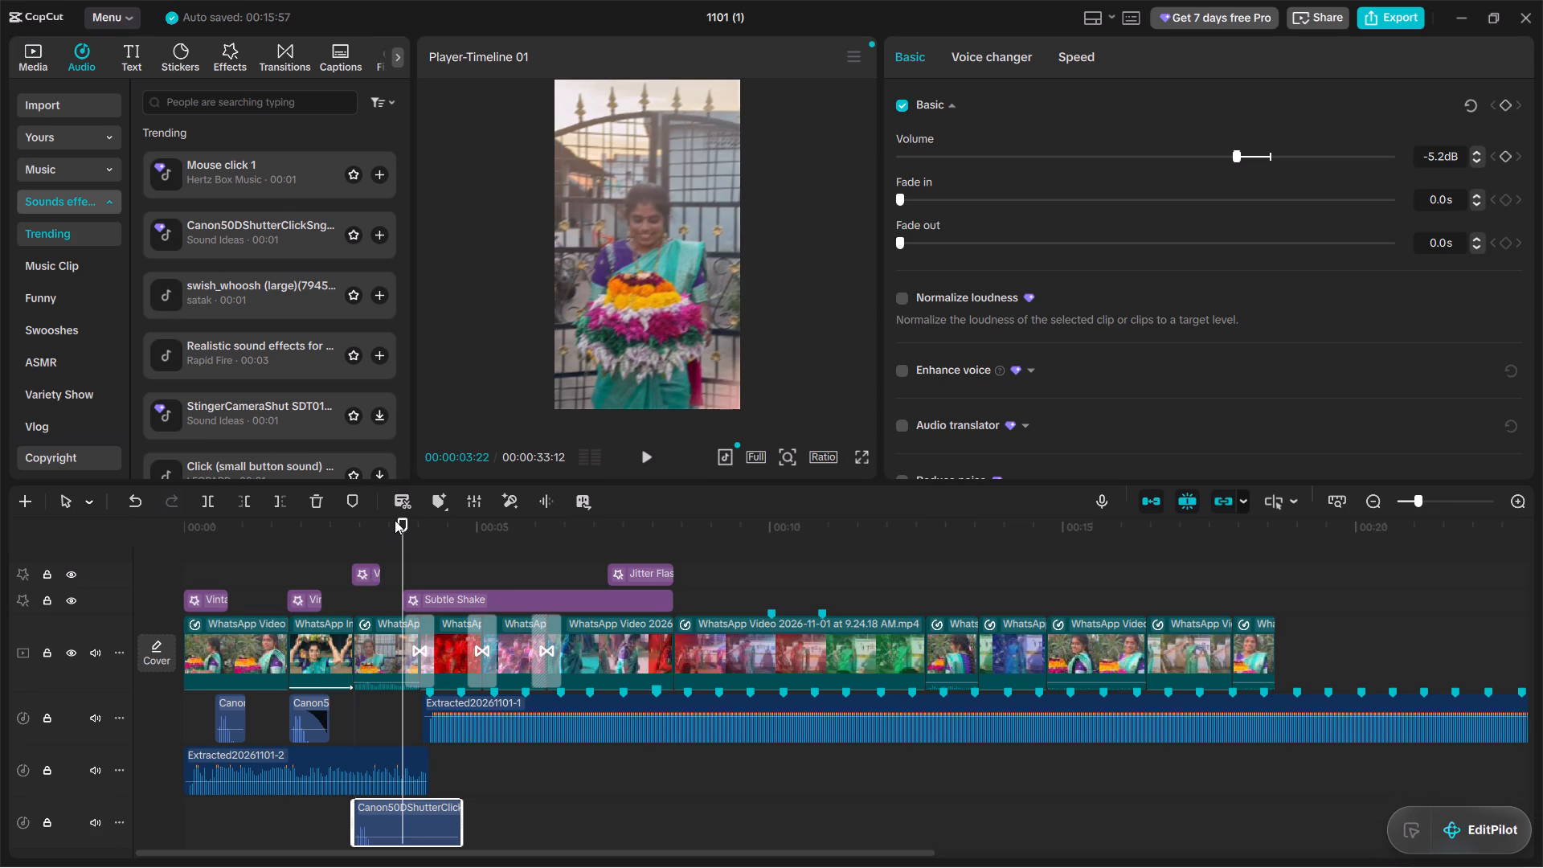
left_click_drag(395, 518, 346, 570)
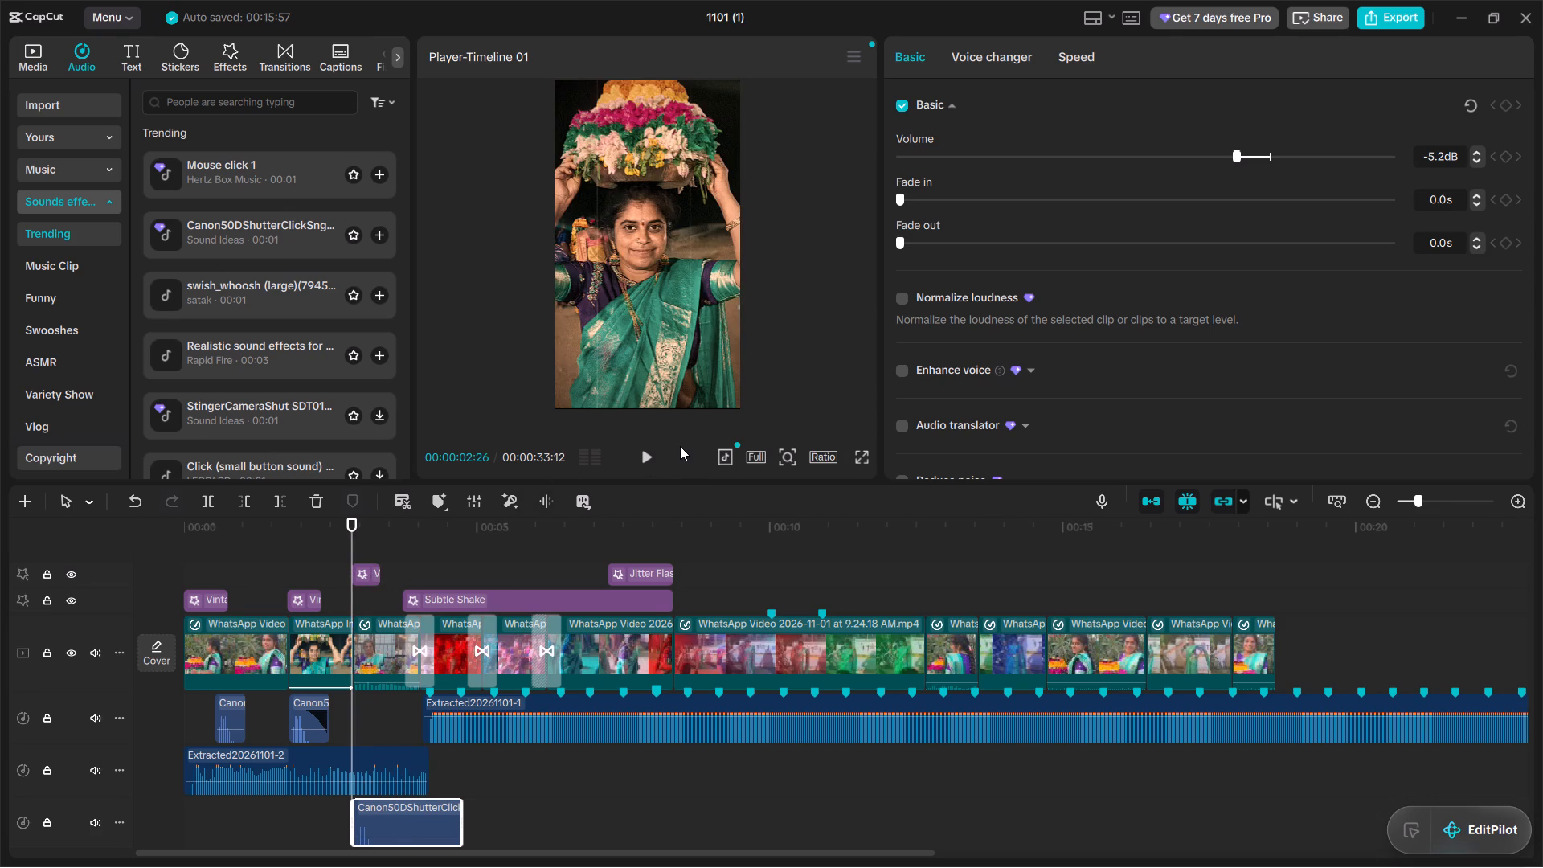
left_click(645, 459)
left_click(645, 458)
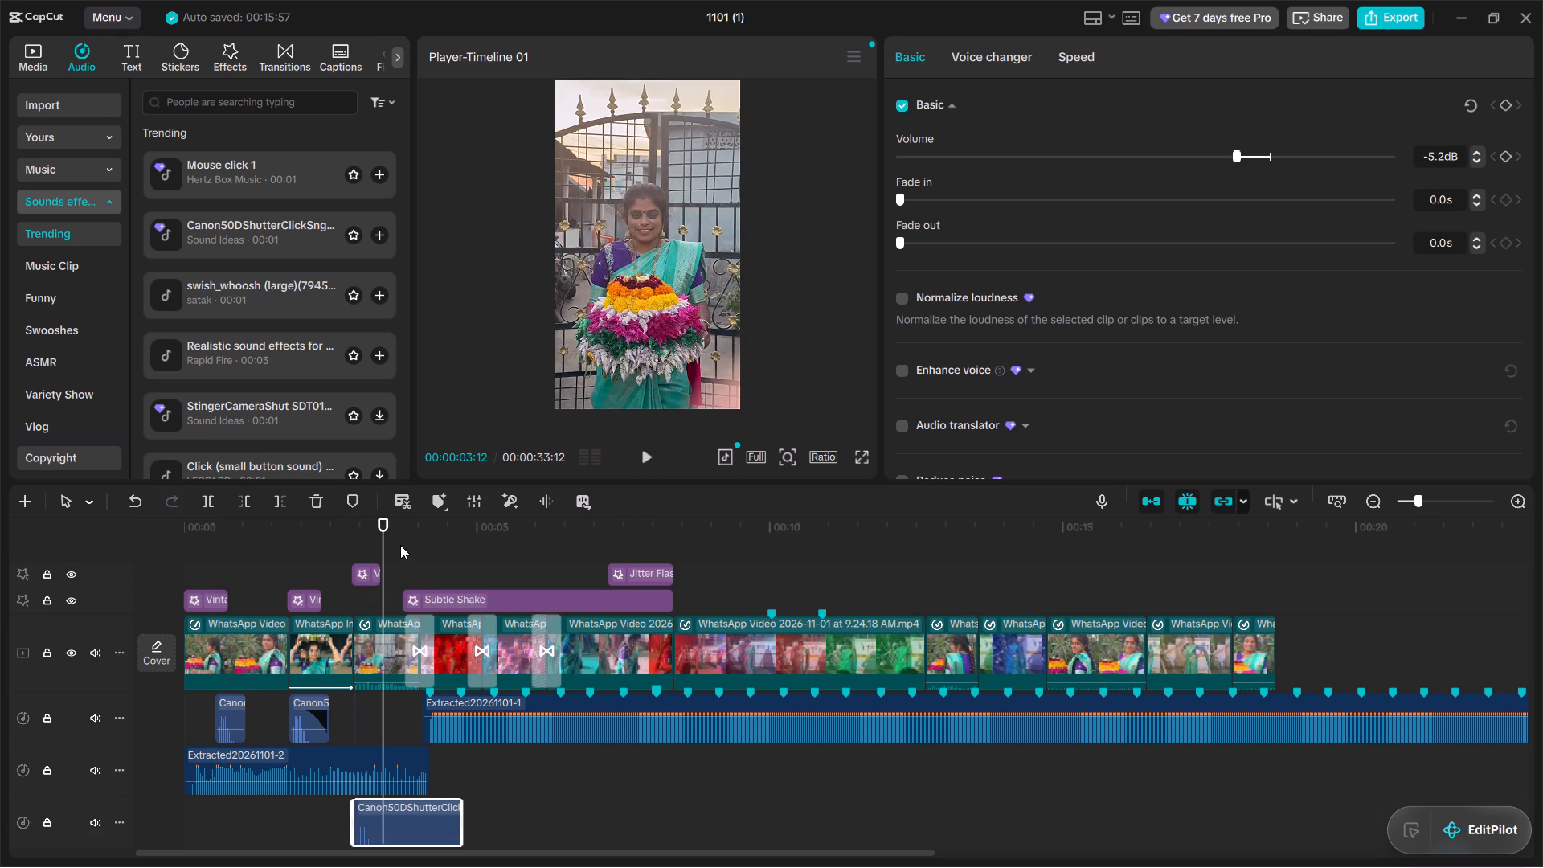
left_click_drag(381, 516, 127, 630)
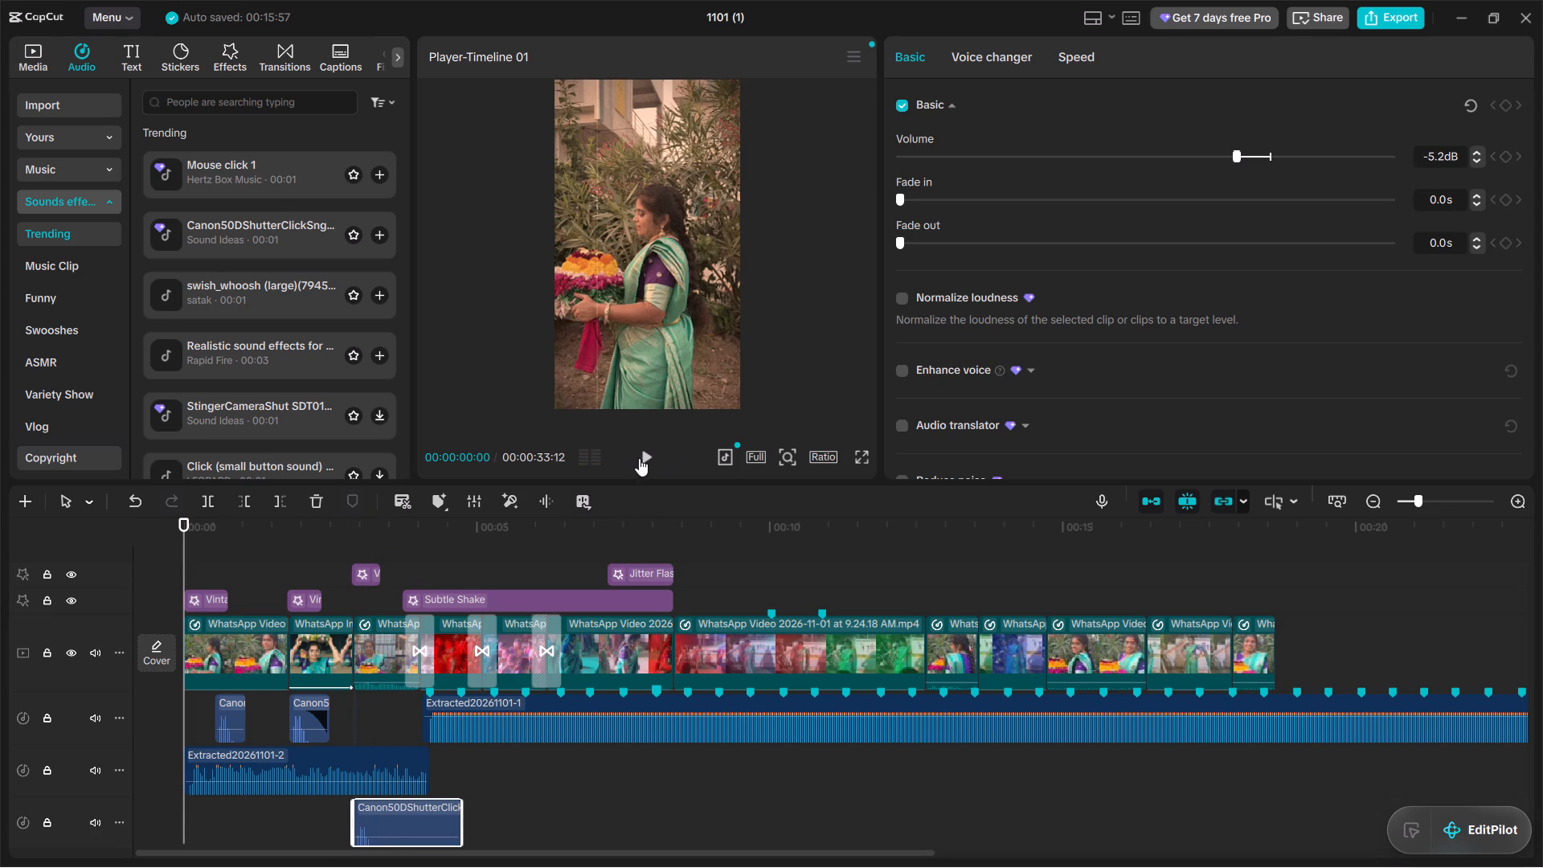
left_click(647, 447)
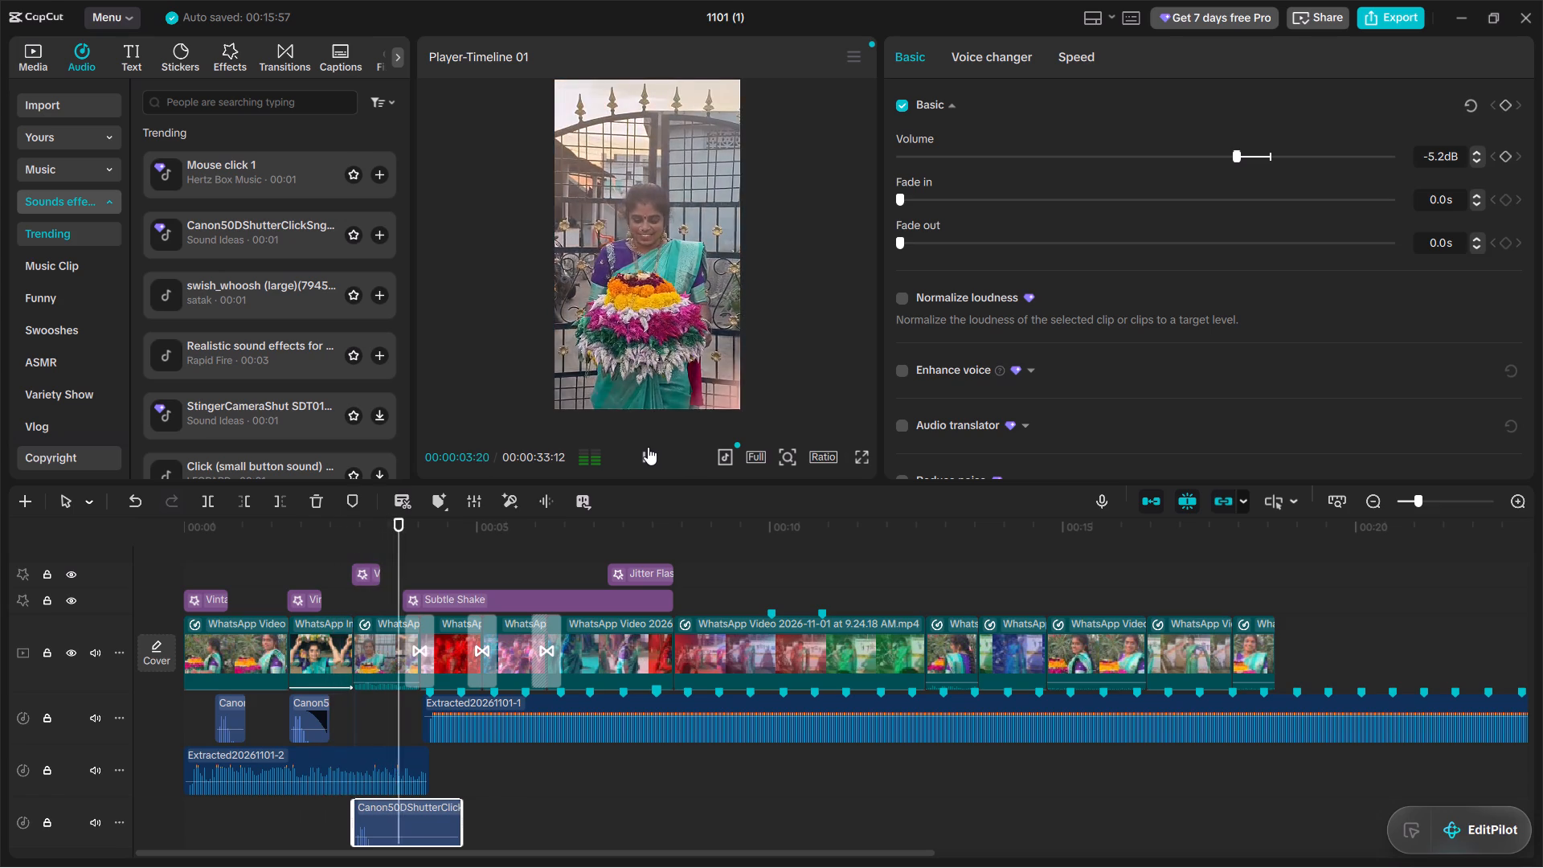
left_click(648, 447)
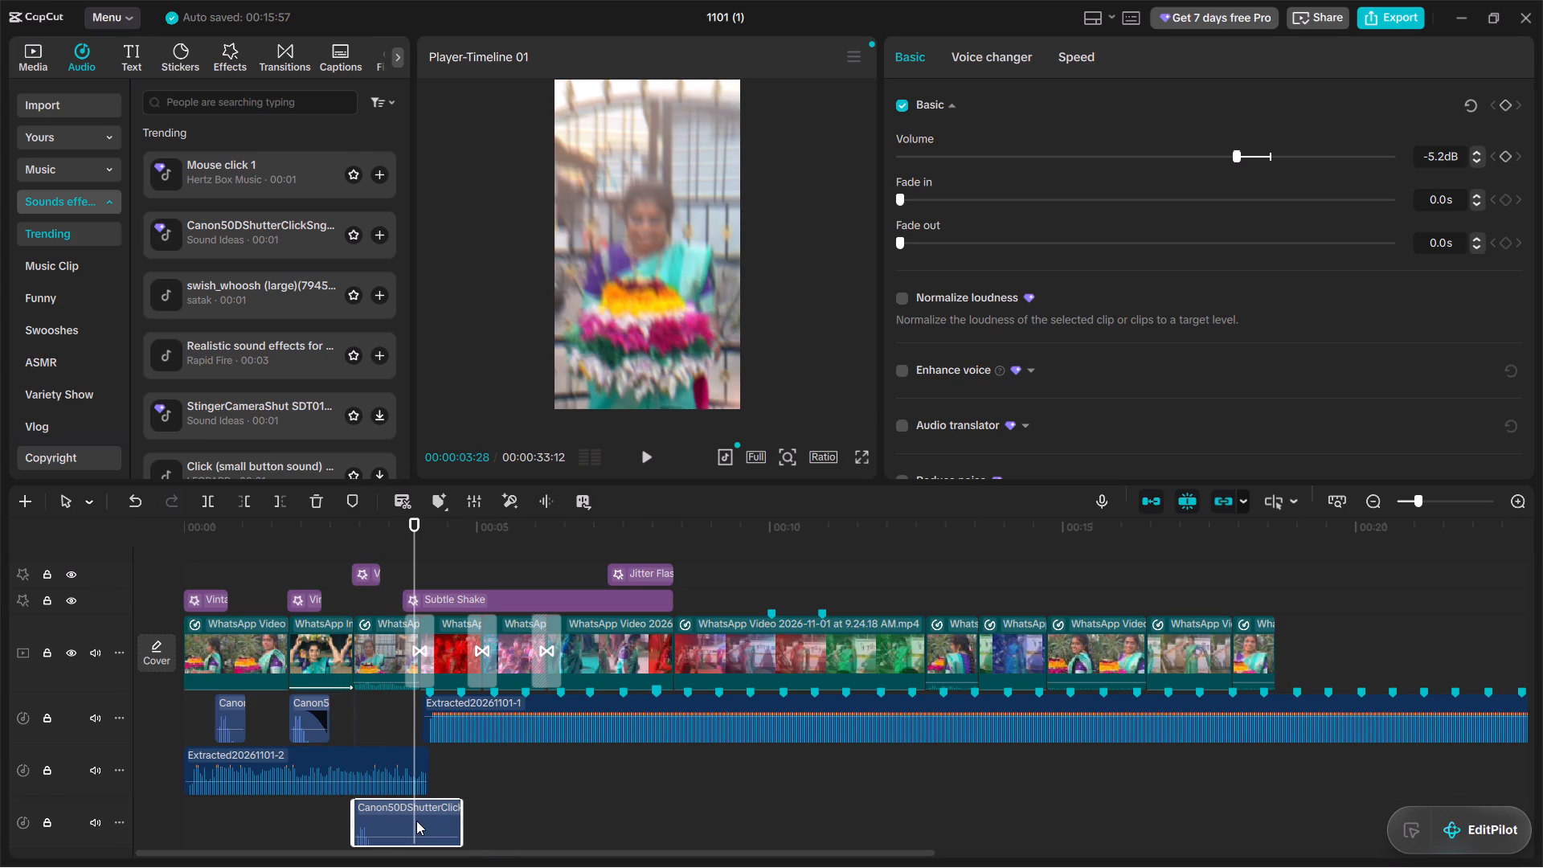
Set the third shutter click's volume to -6.1 dB and replay it from about 00:00:02:20.
left_click(1225, 154)
left_click_drag(418, 529, 339, 571)
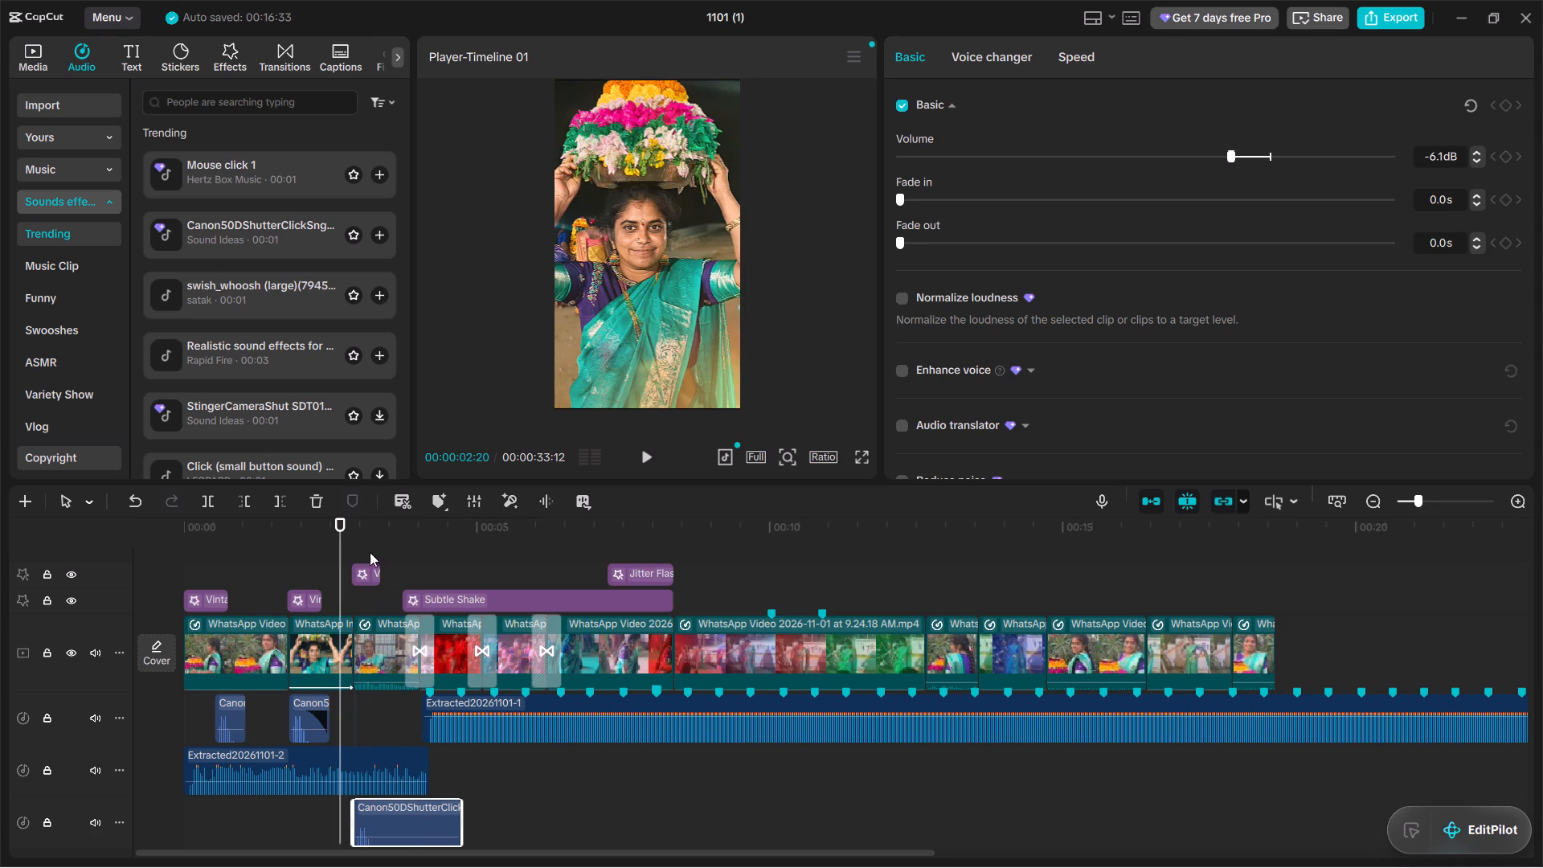
left_click(612, 451)
left_click(641, 451)
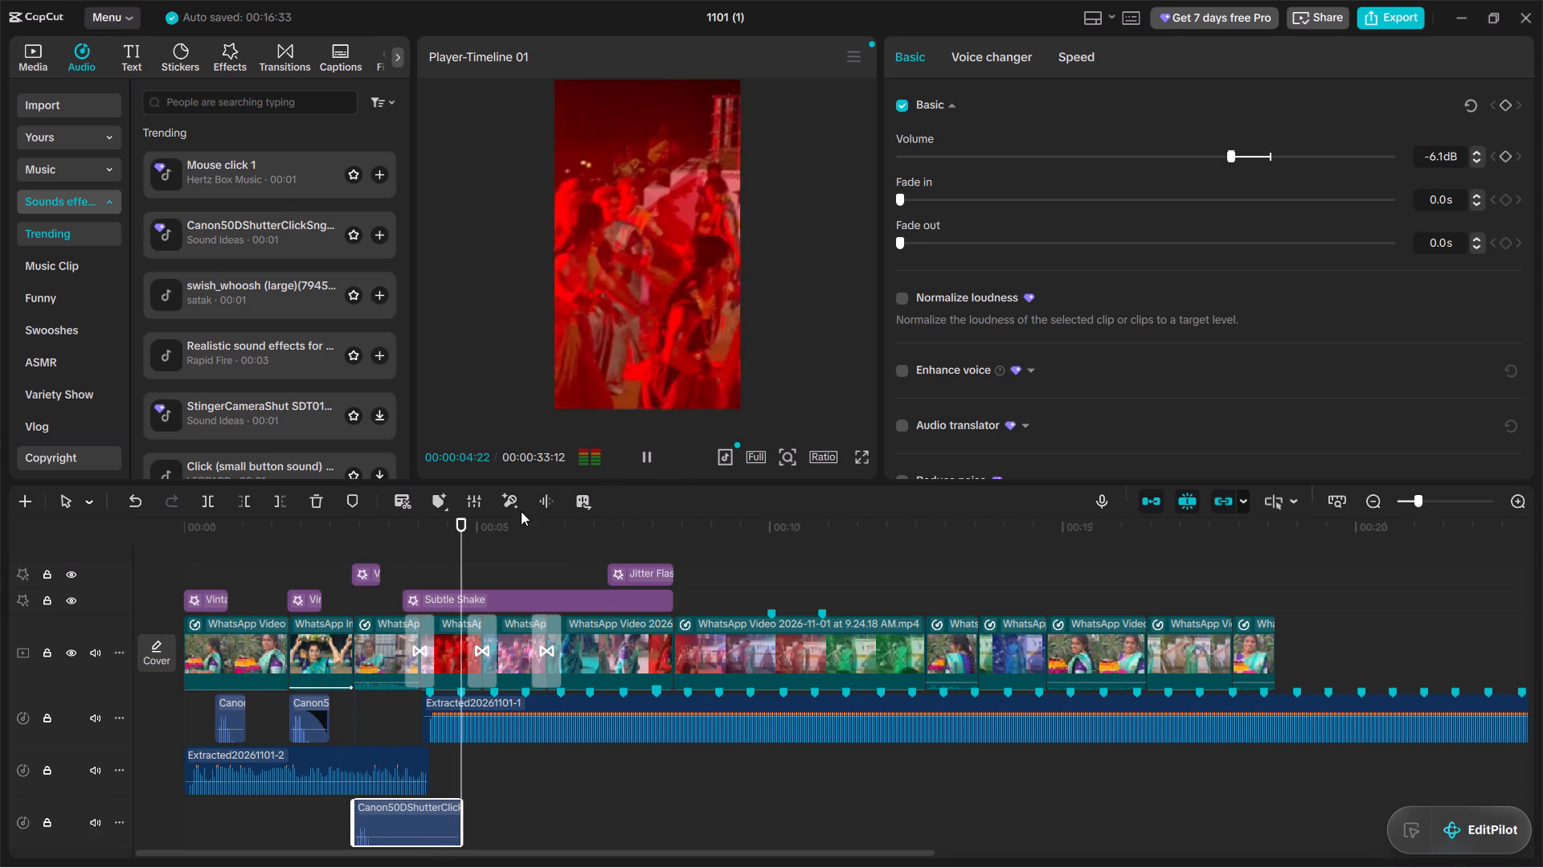
Play the montage from about 00:00:01:07 to 00:00:08:18, pausing along the way to check sound and clip motion.
left_click(485, 540)
left_click_drag(485, 540, 256, 570)
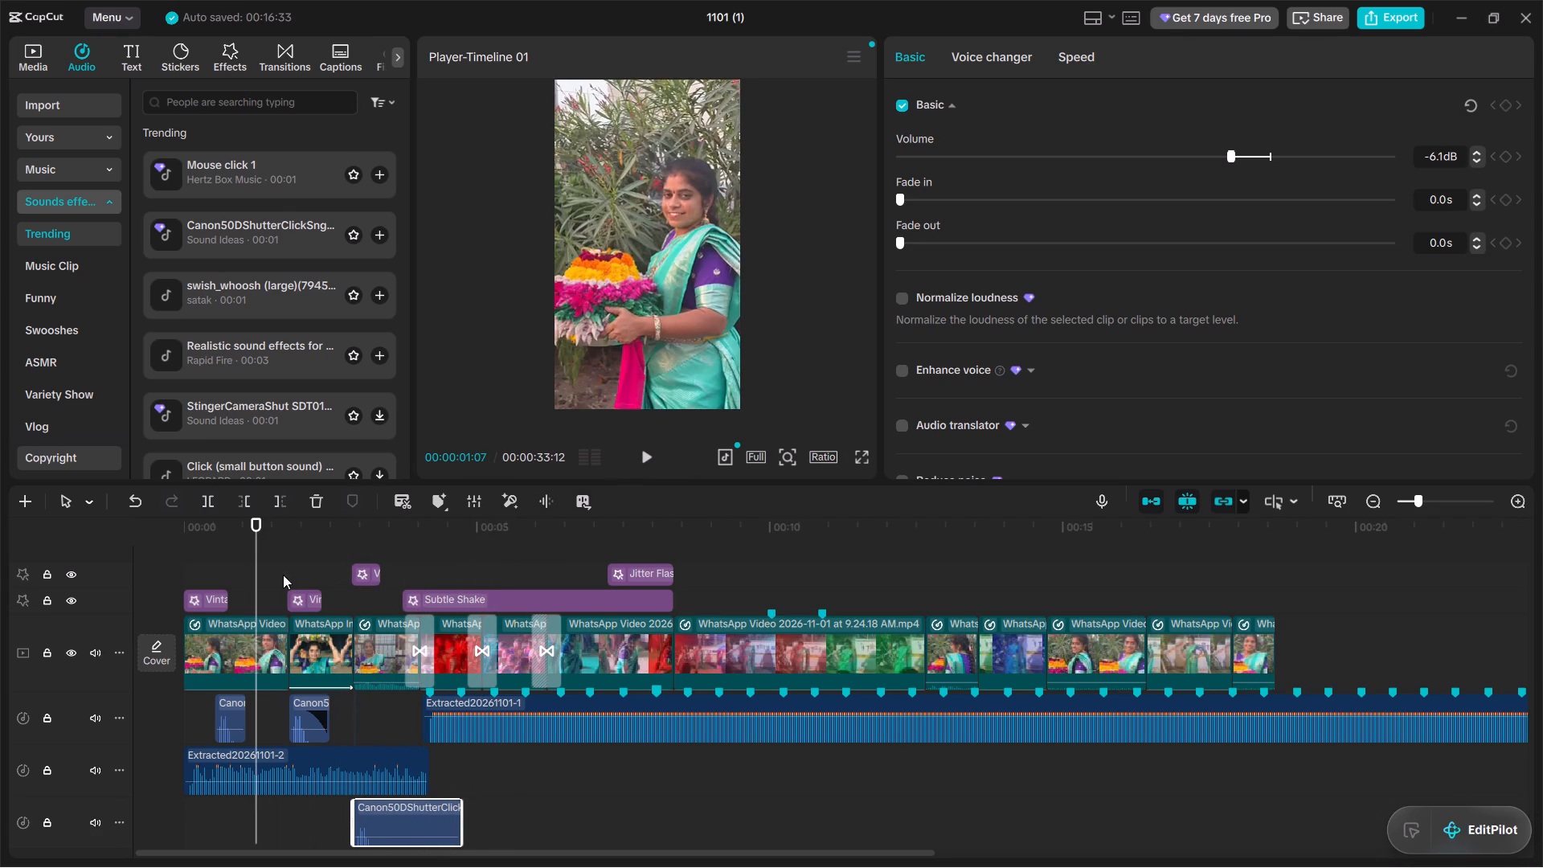
left_click(640, 461)
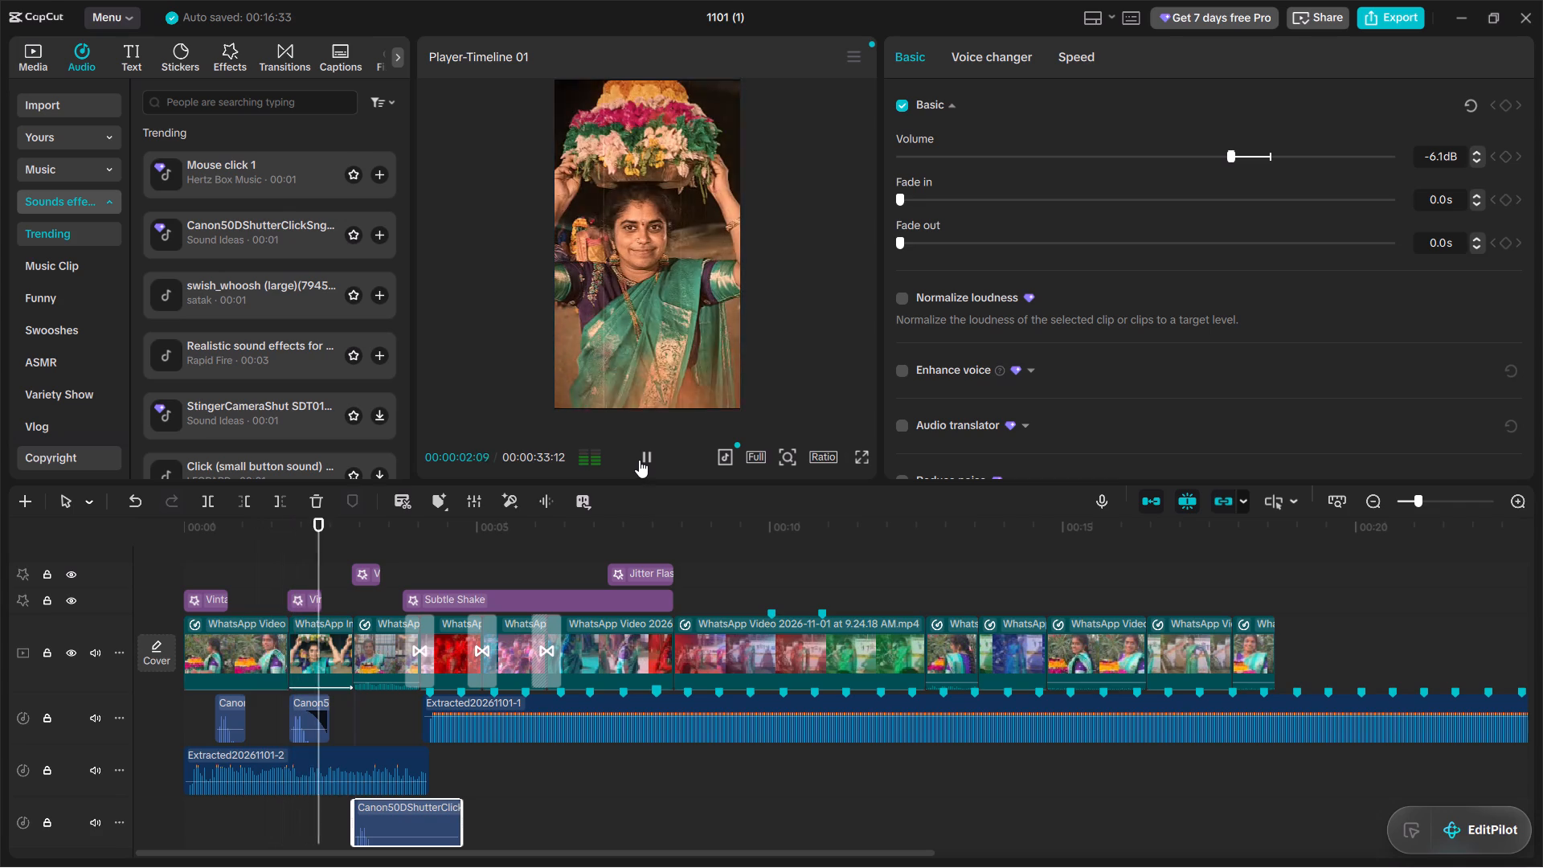
left_click(639, 460)
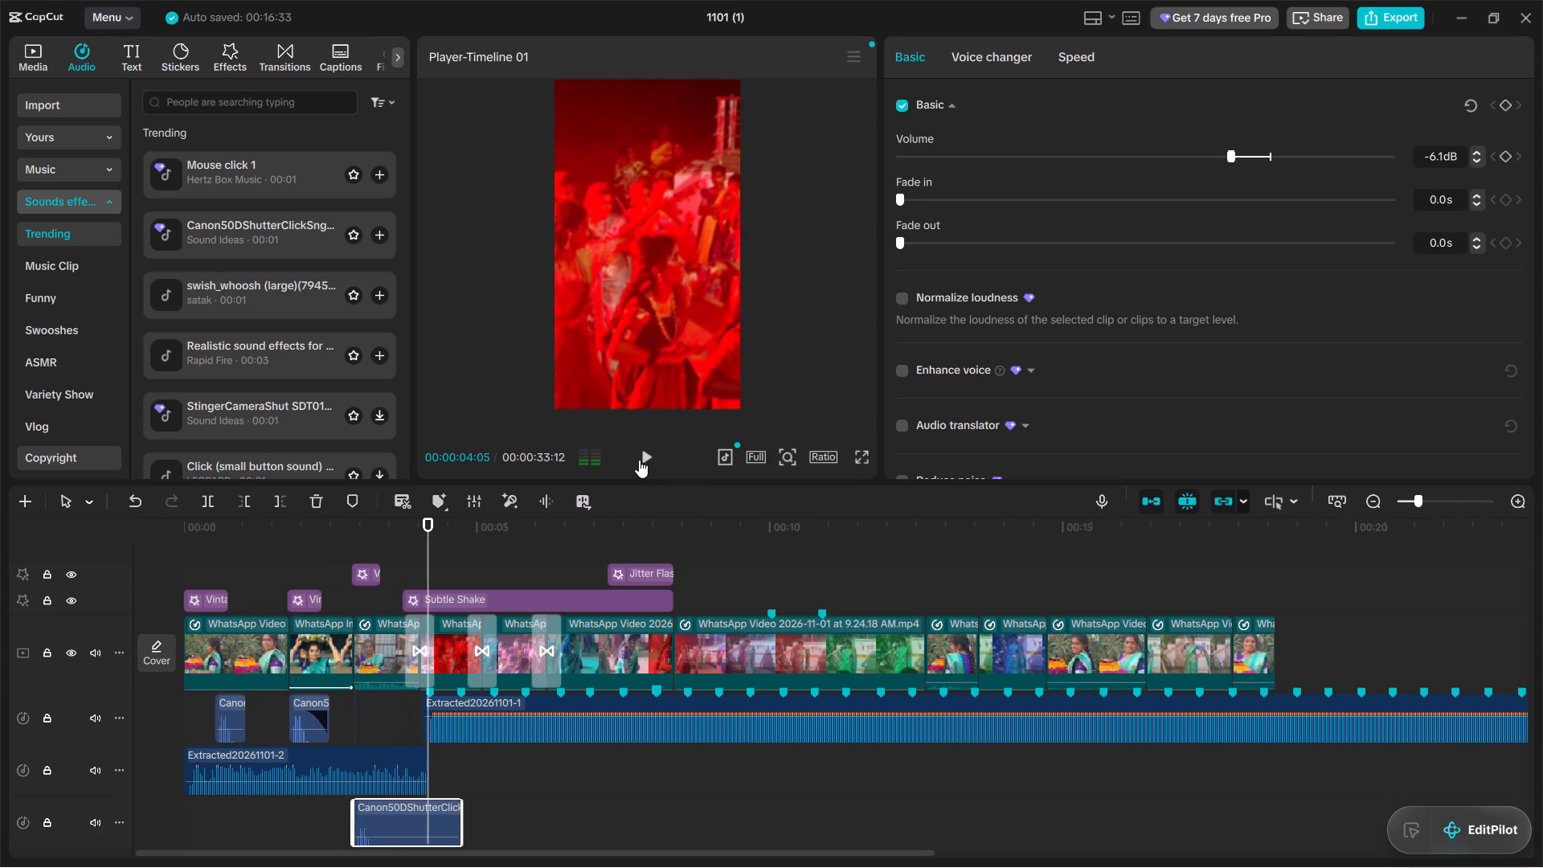
left_click(639, 460)
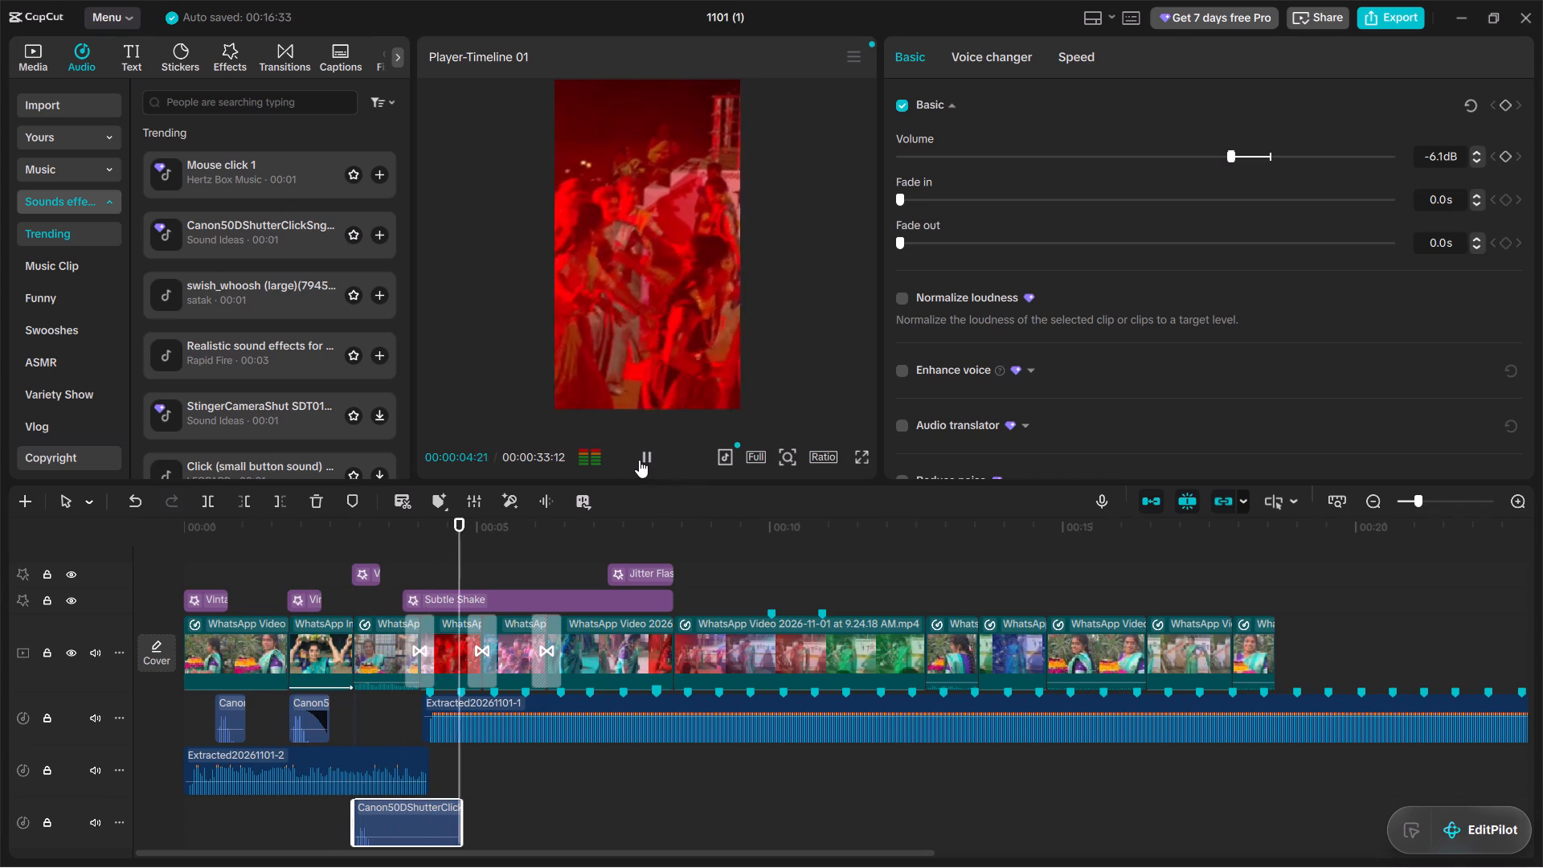
left_click(639, 460)
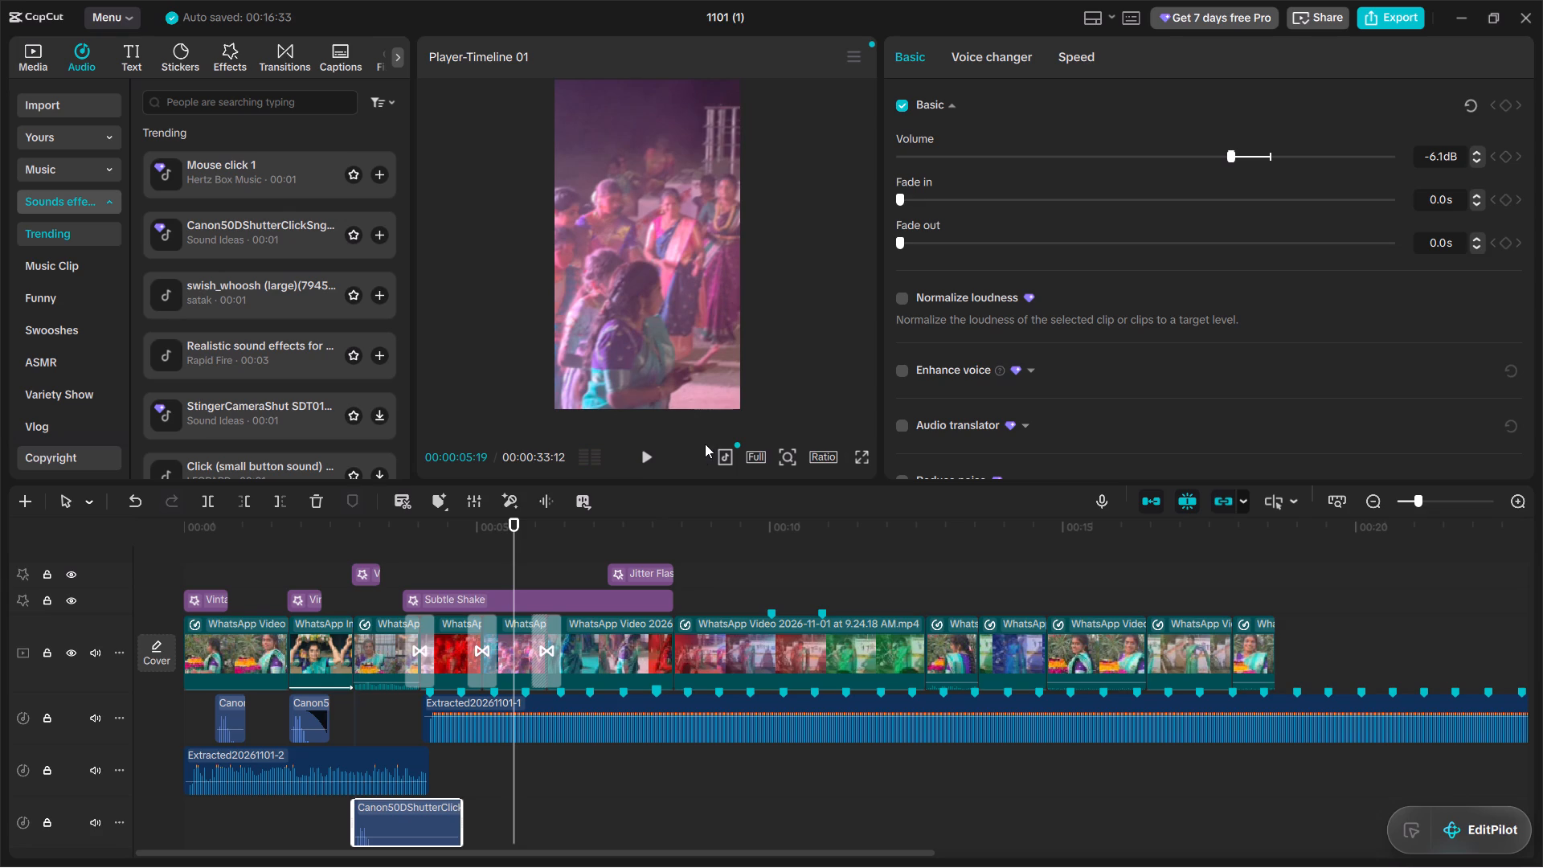
left_click(650, 459)
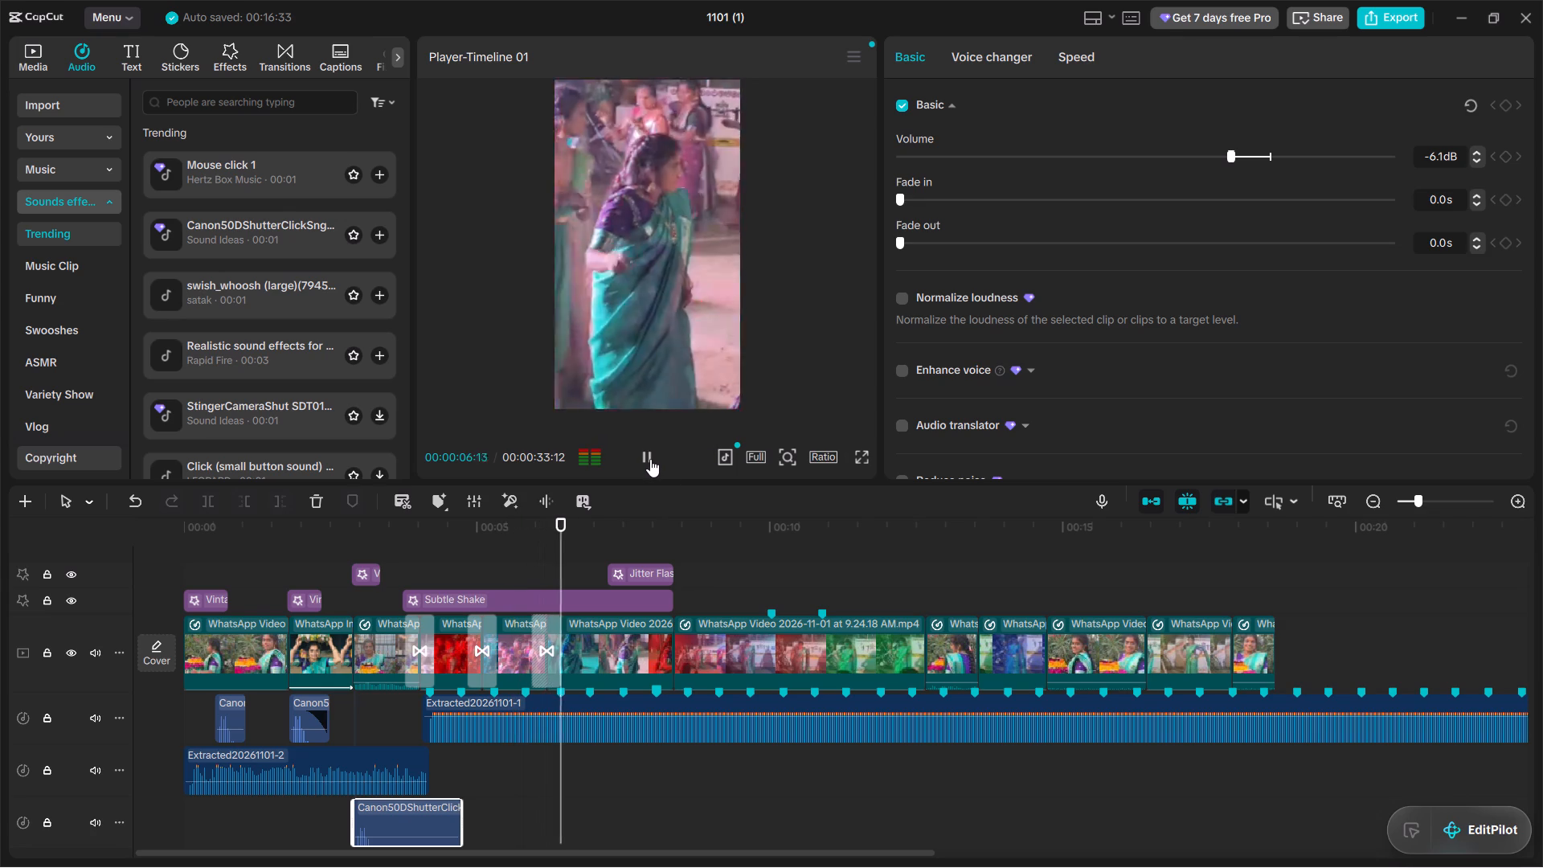
left_click(650, 459)
left_click(650, 459)
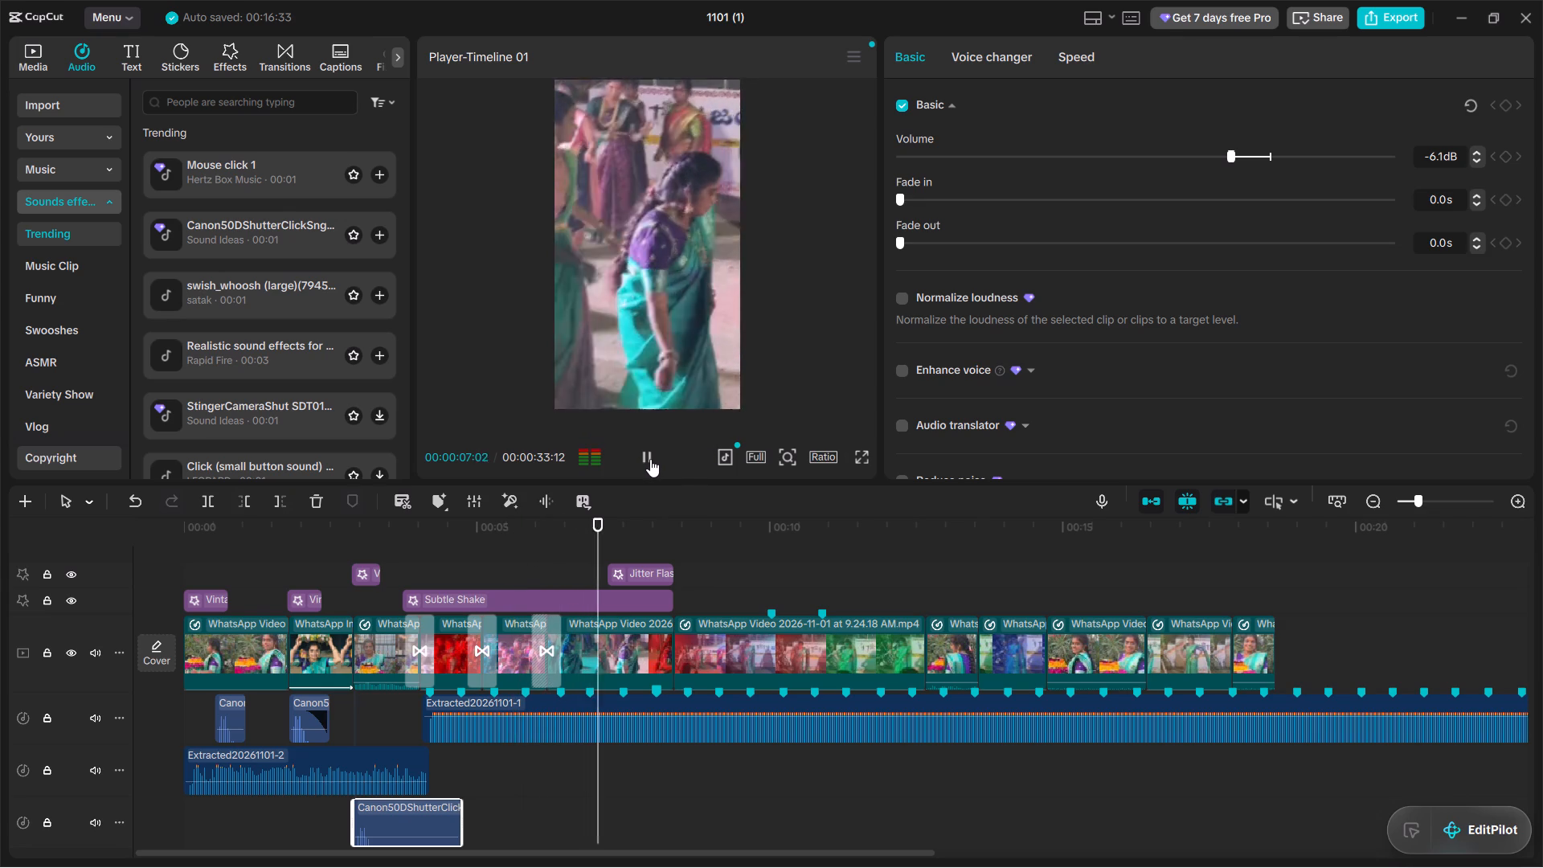
left_click(650, 459)
left_click(650, 459)
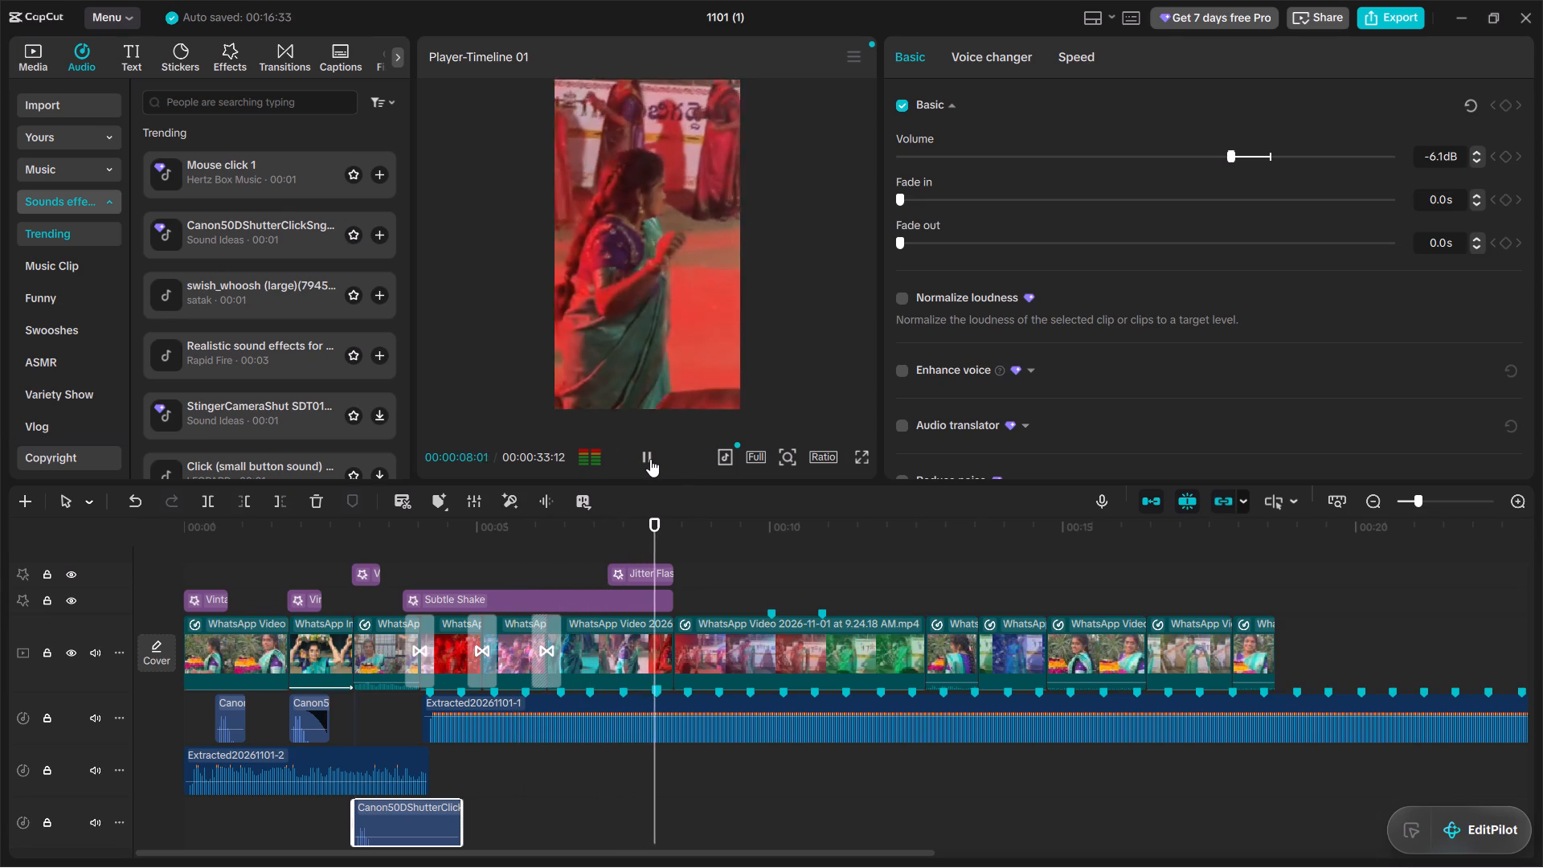
left_click(650, 459)
Apply a Custom speed curve to the sixth clip, ending near 00:00:08:11, and lower its first point to about 0.5x.
left_click(615, 652)
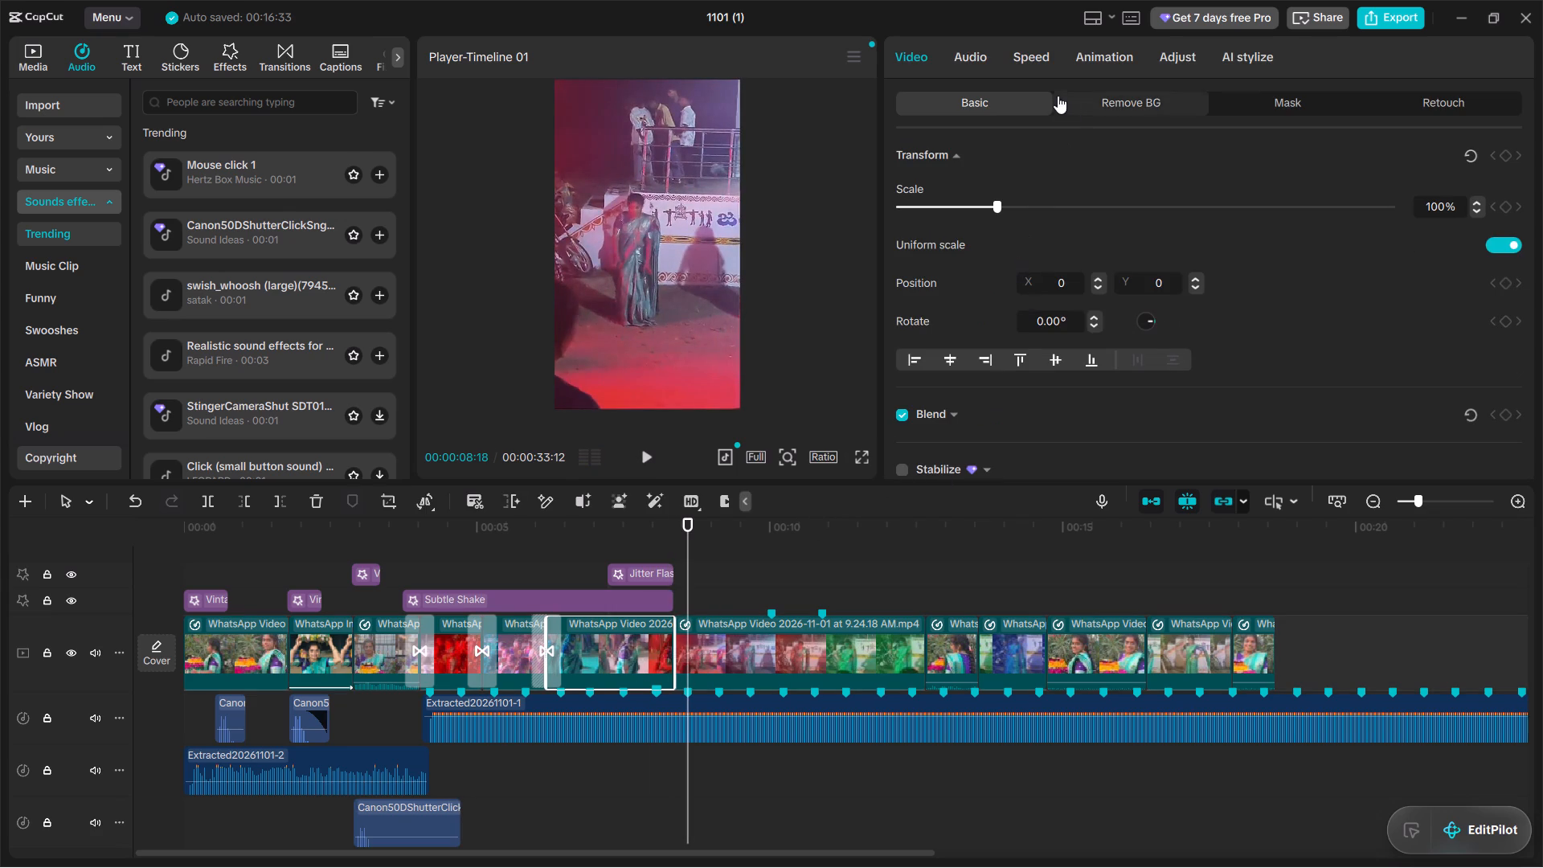
left_click(1035, 55)
left_click(1017, 179)
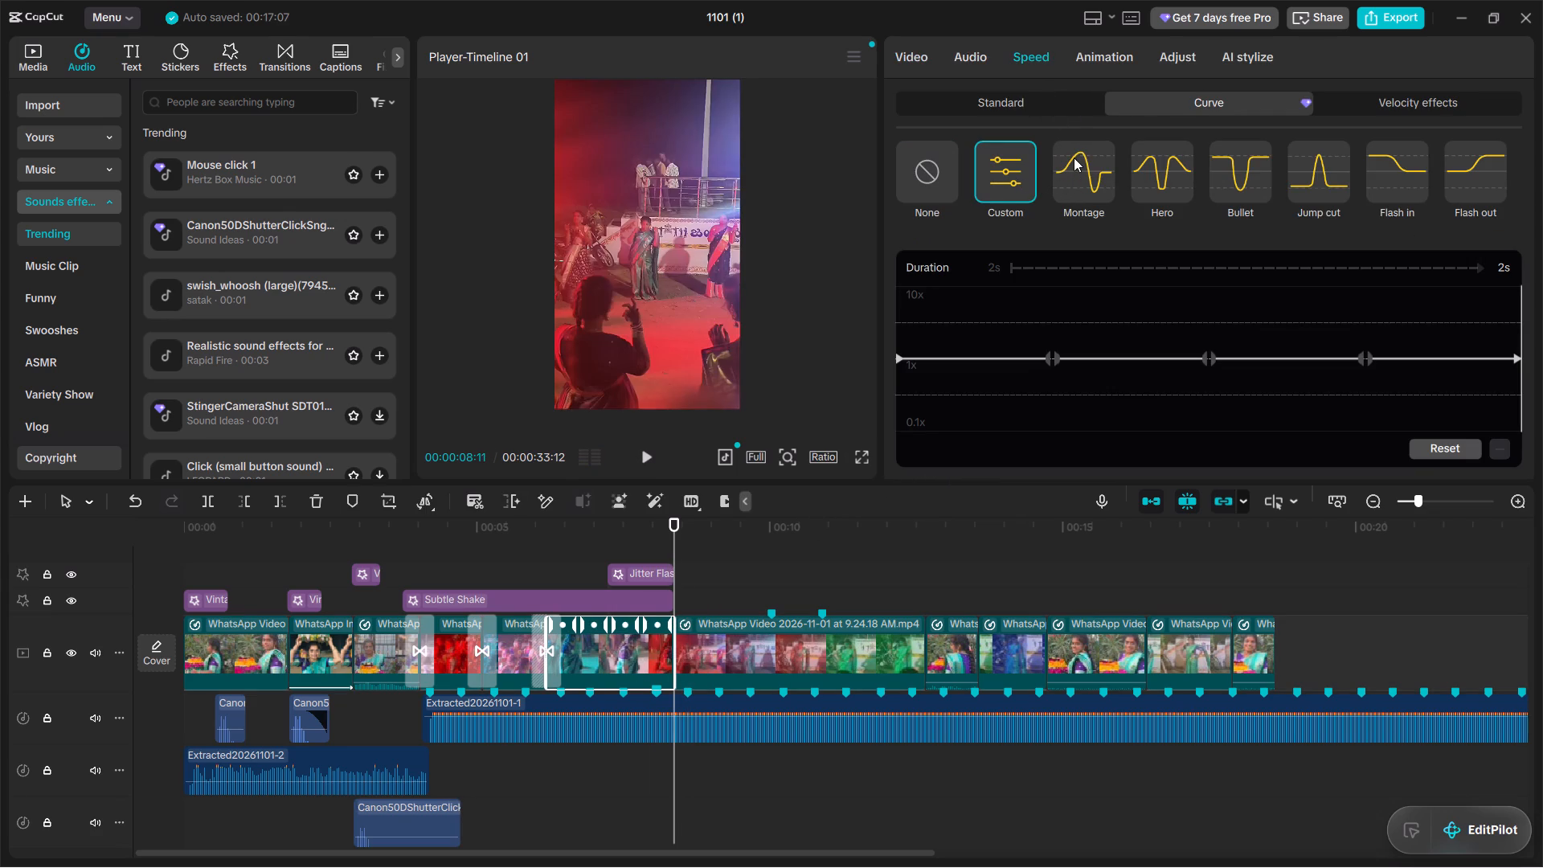
left_click(1005, 177)
left_click_drag(1046, 354, 1033, 399)
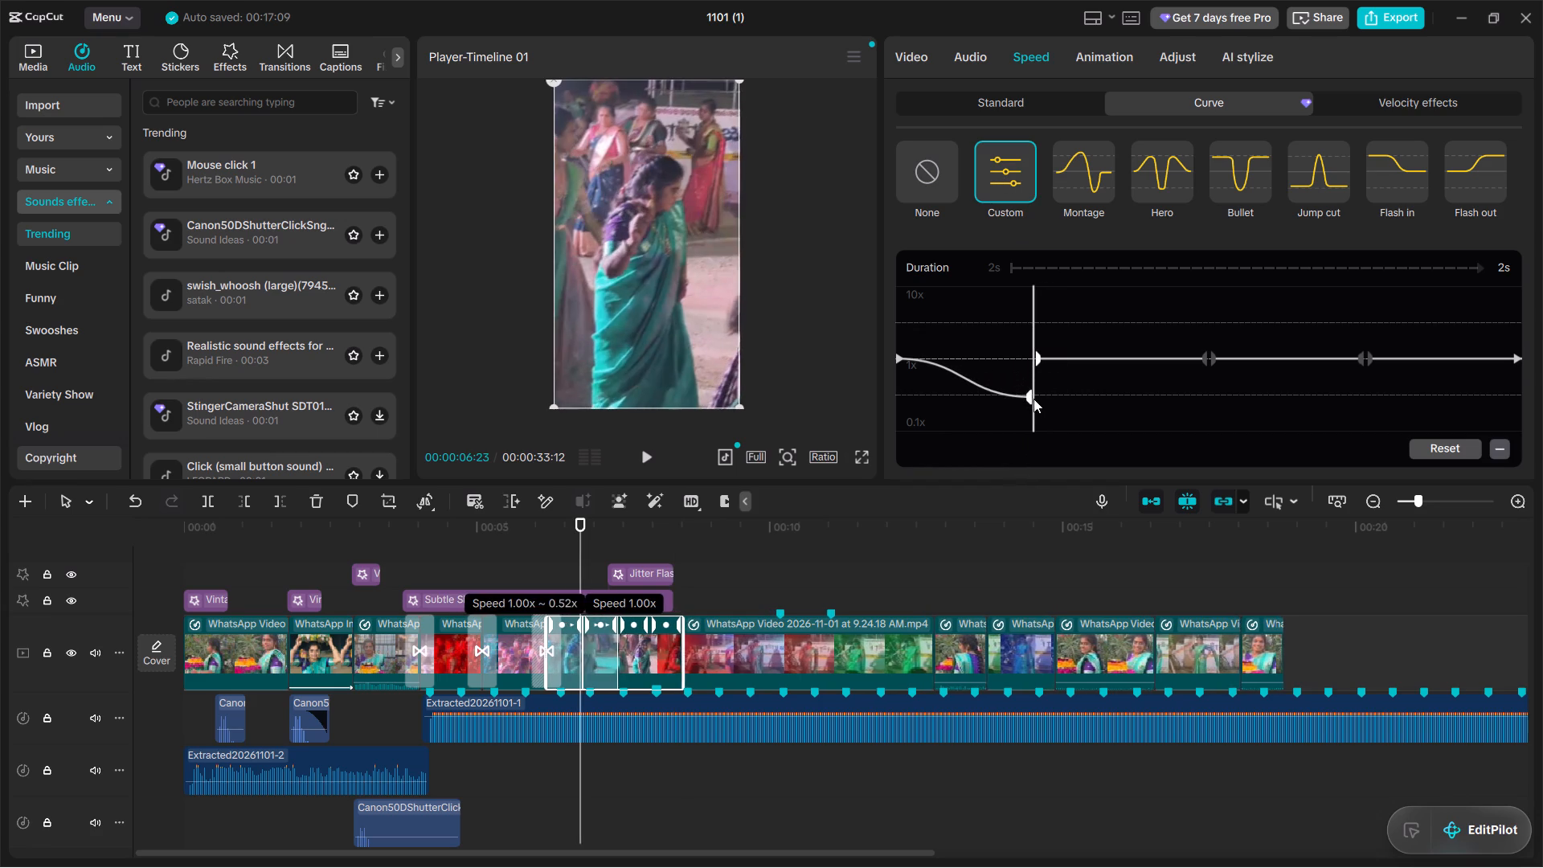
left_click_drag(1033, 399, 1029, 399)
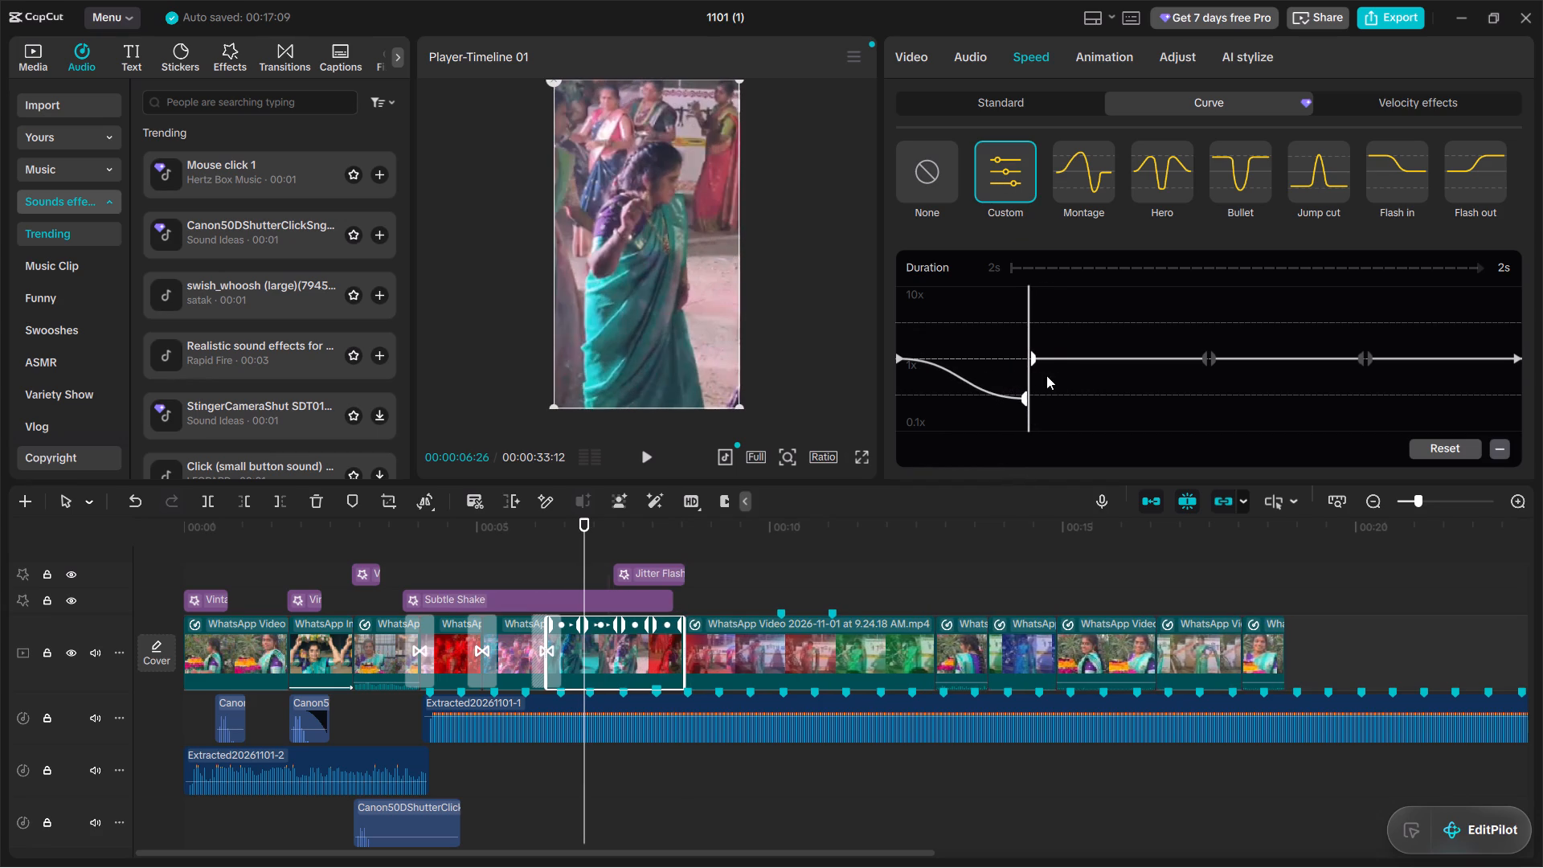
Lower the incoming speed at the curve's second point to about 0.59x, and the third point to a similar level.
left_click_drag(1202, 358, 1205, 359)
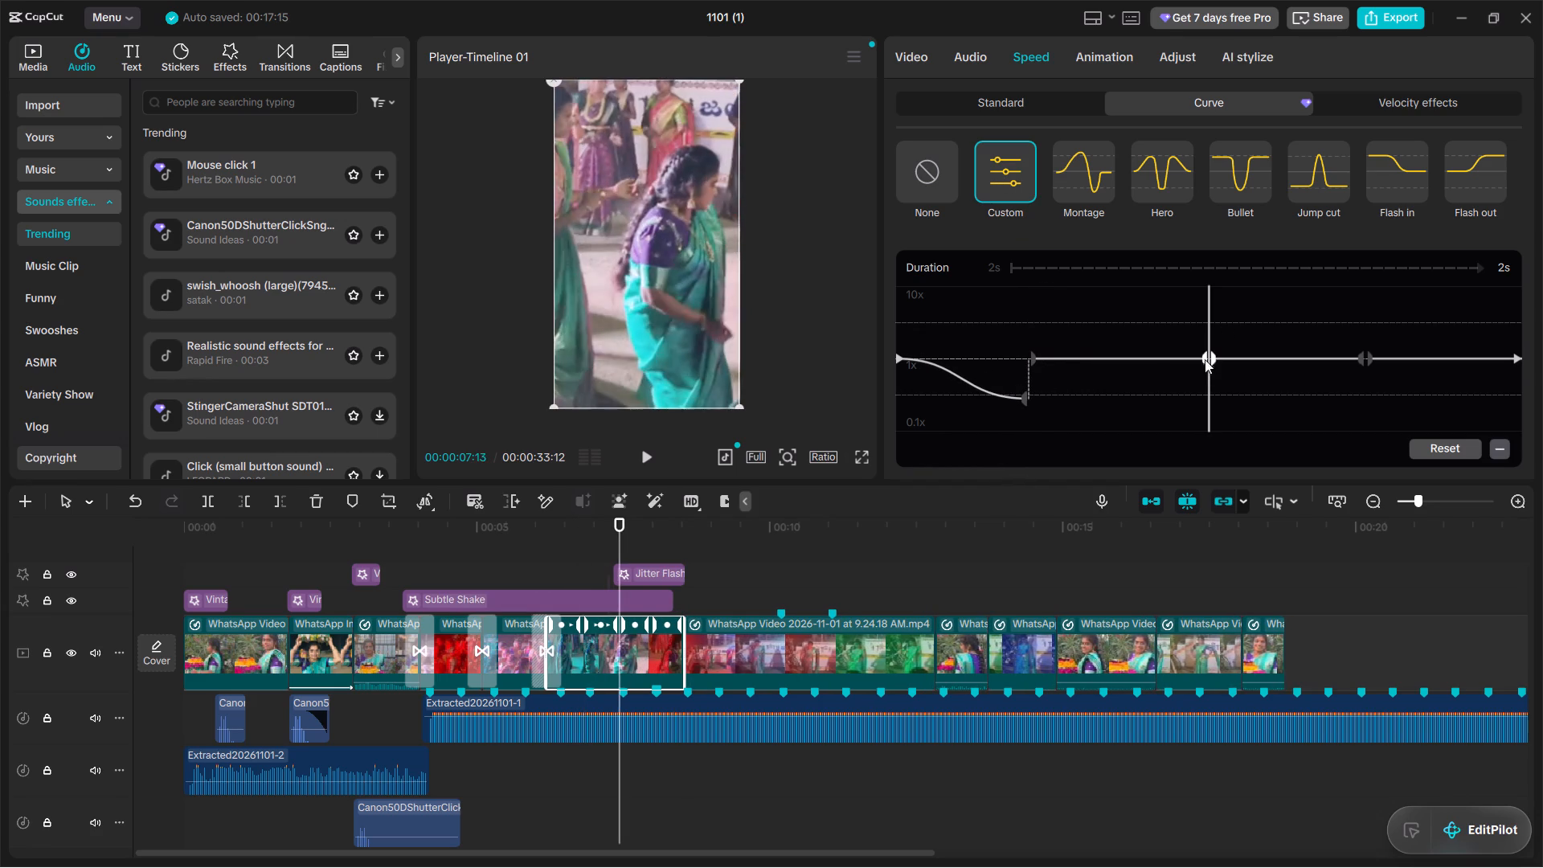
left_click_drag(1205, 359, 1203, 391)
left_click_drag(1361, 355, 1363, 384)
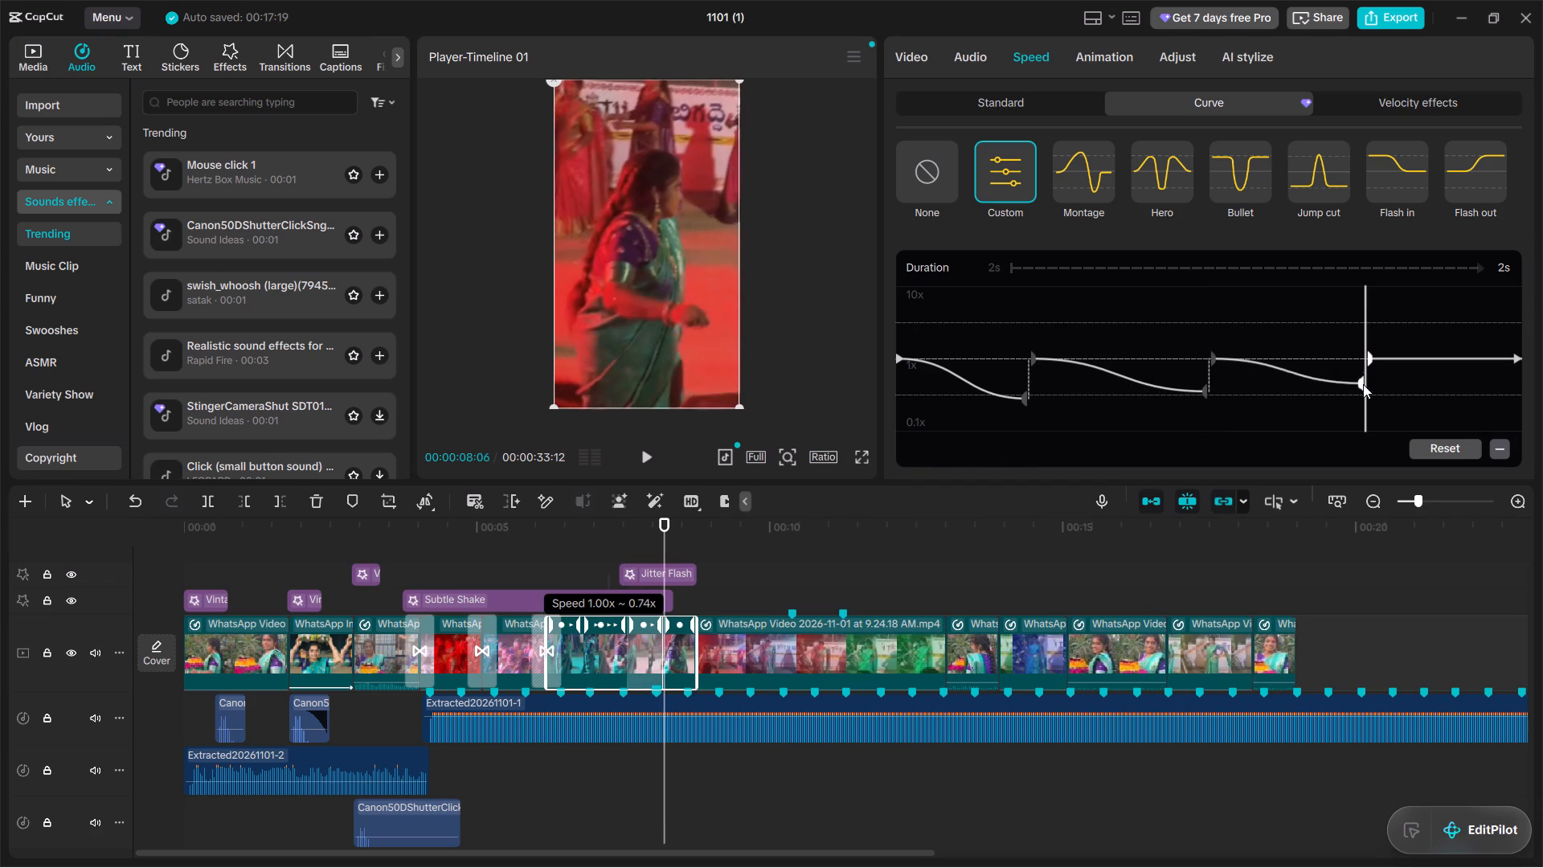
left_click_drag(1363, 384, 1363, 392)
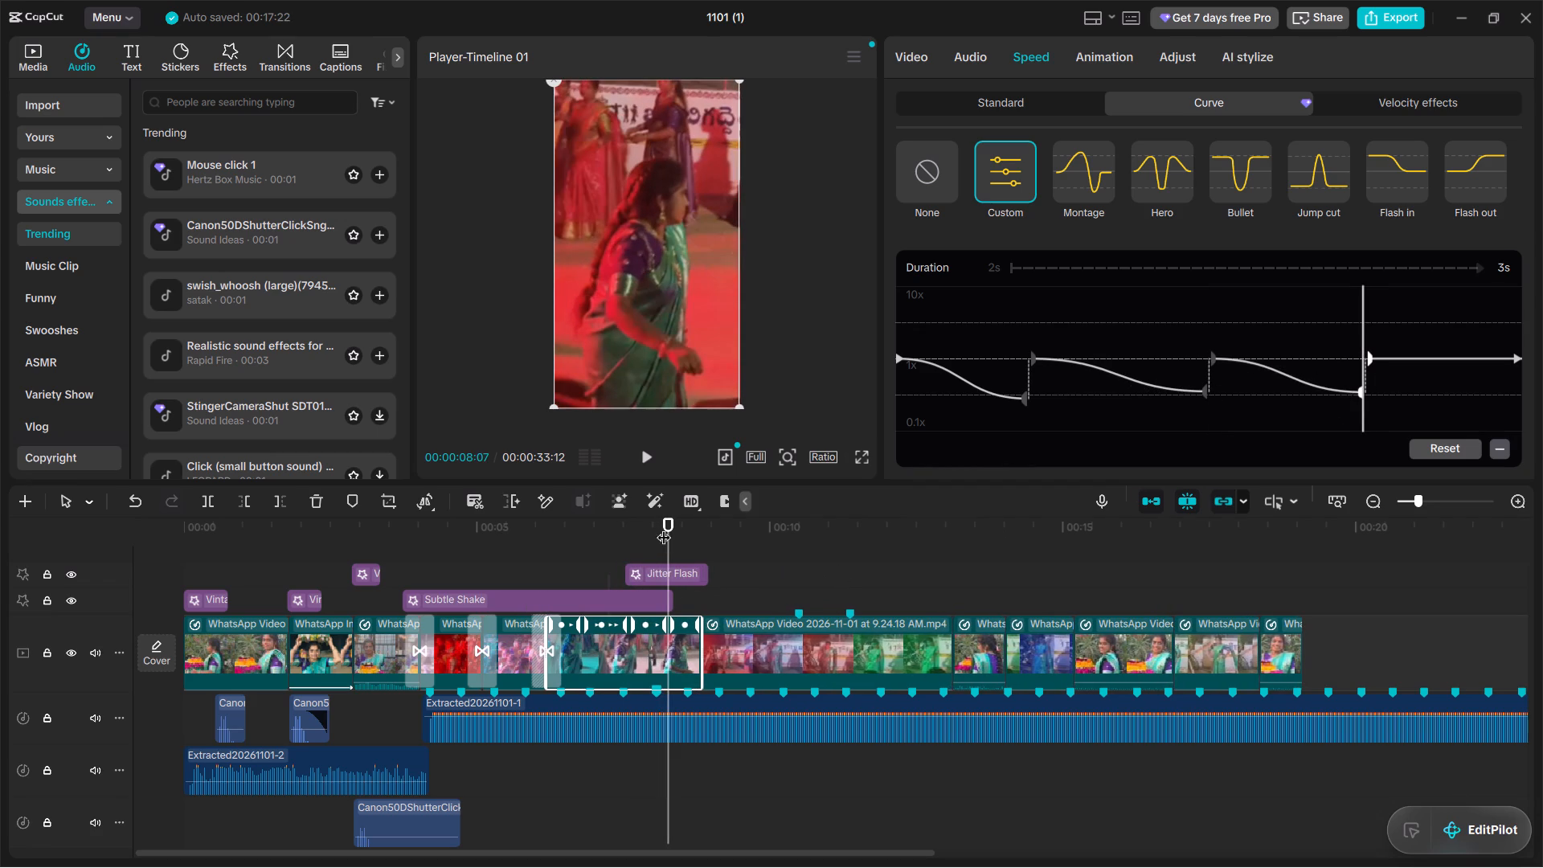
Play the re-timed sixth clip from 00:00:06:06 into the following clip, then replay its opening to check the slowdowns.
left_click_drag(663, 513, 644, 537)
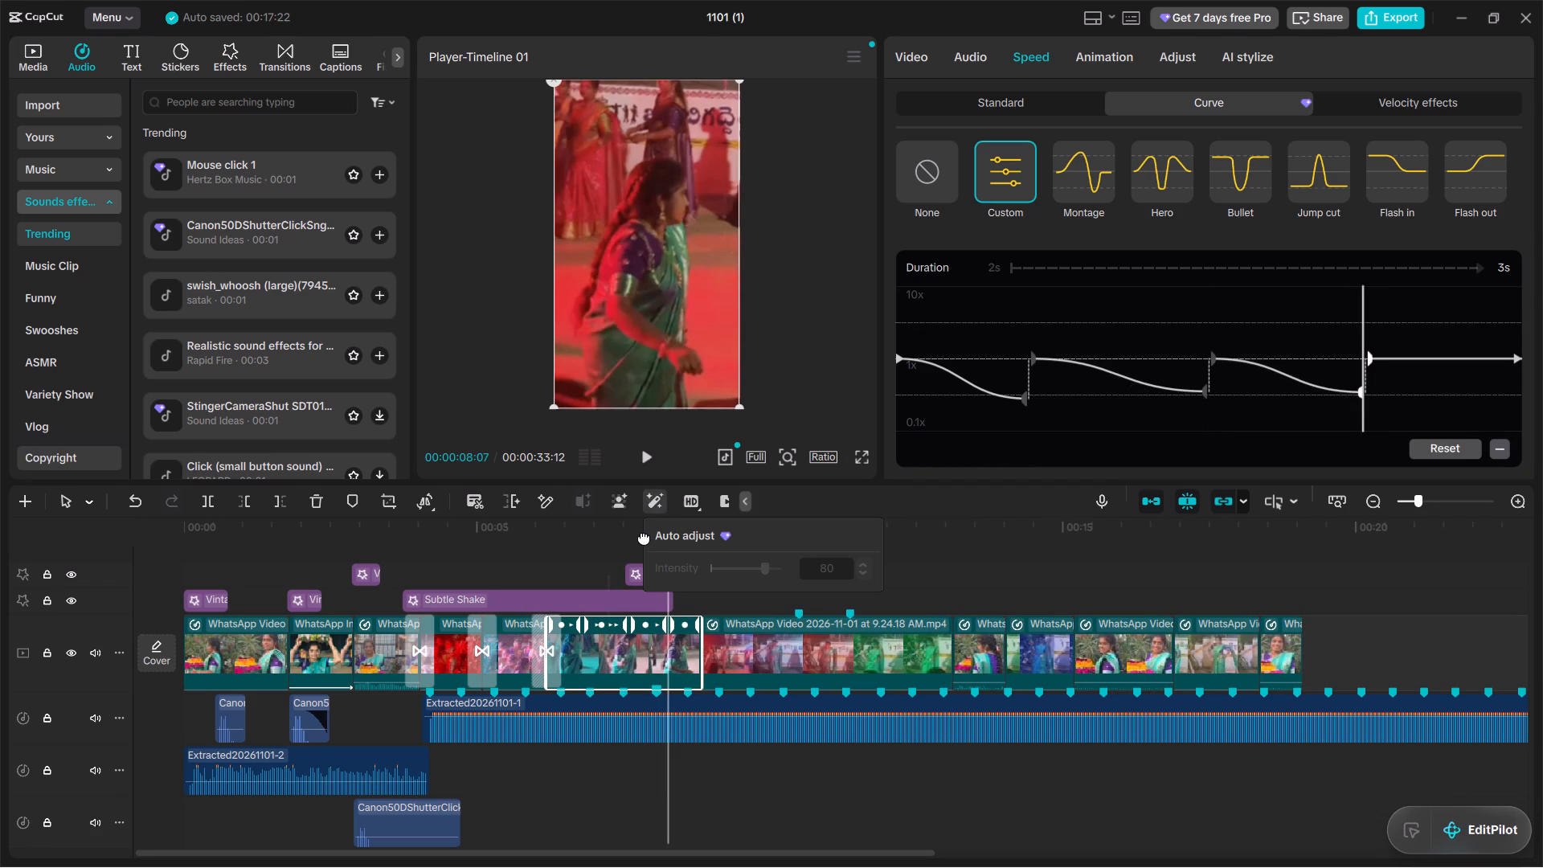
left_click_drag(644, 537, 629, 548)
left_click_drag(668, 538, 550, 593)
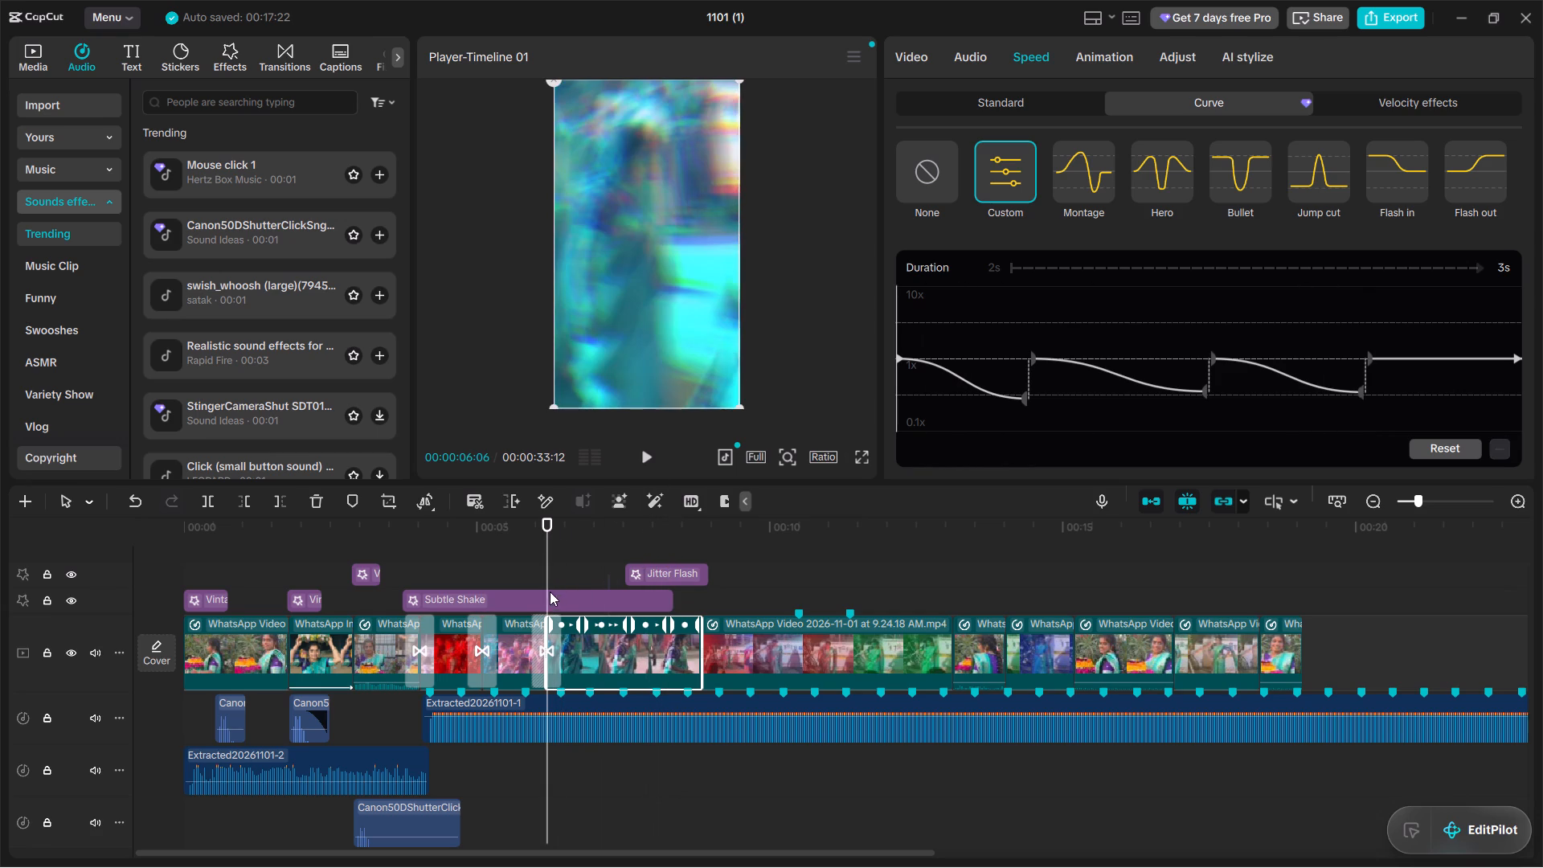
left_click(649, 453)
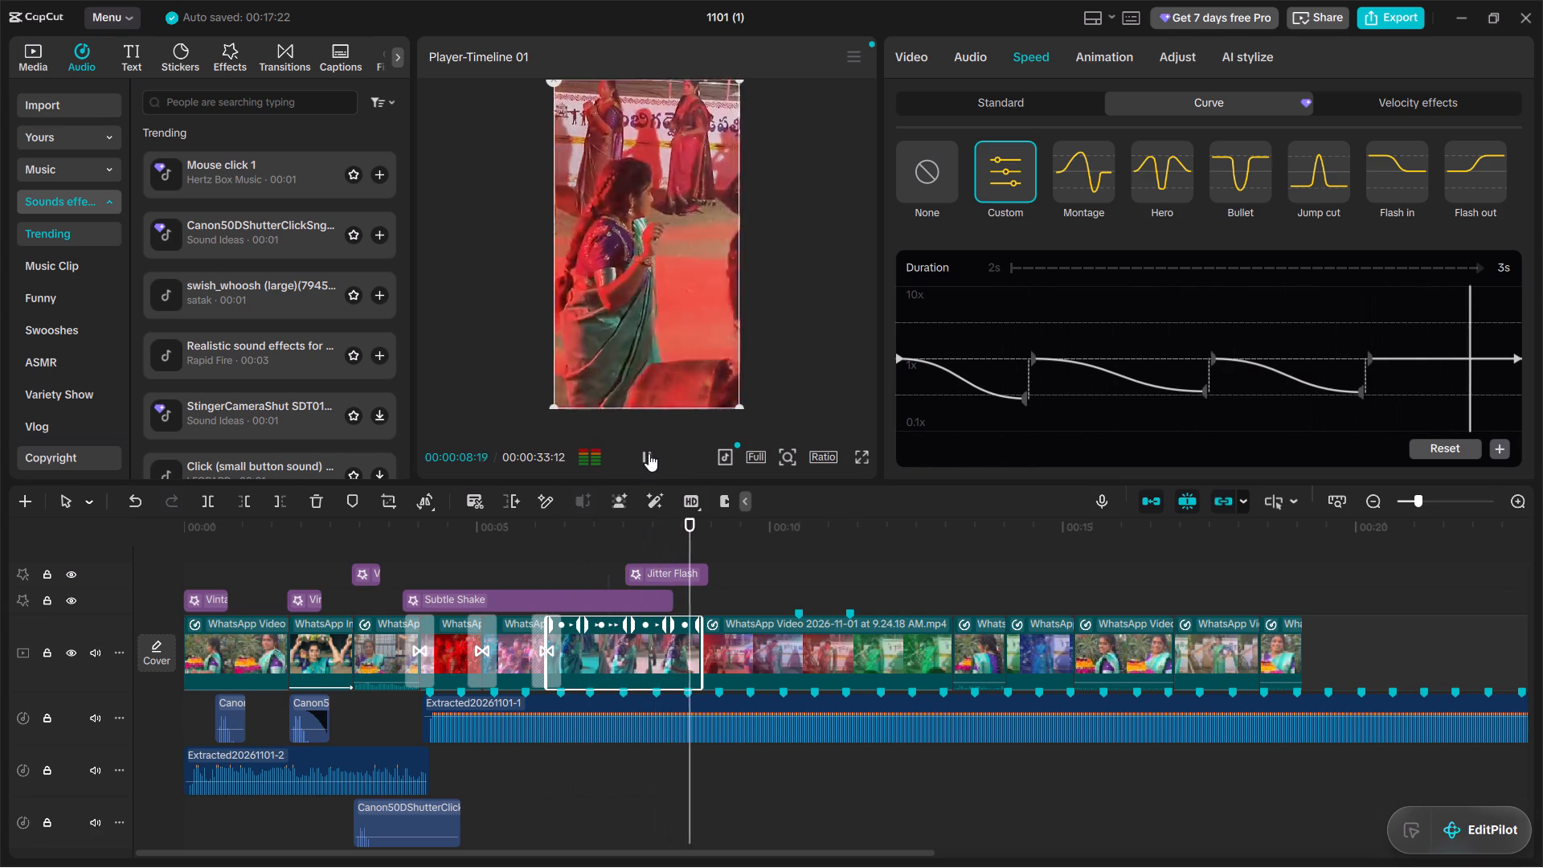
left_click(649, 453)
left_click(649, 452)
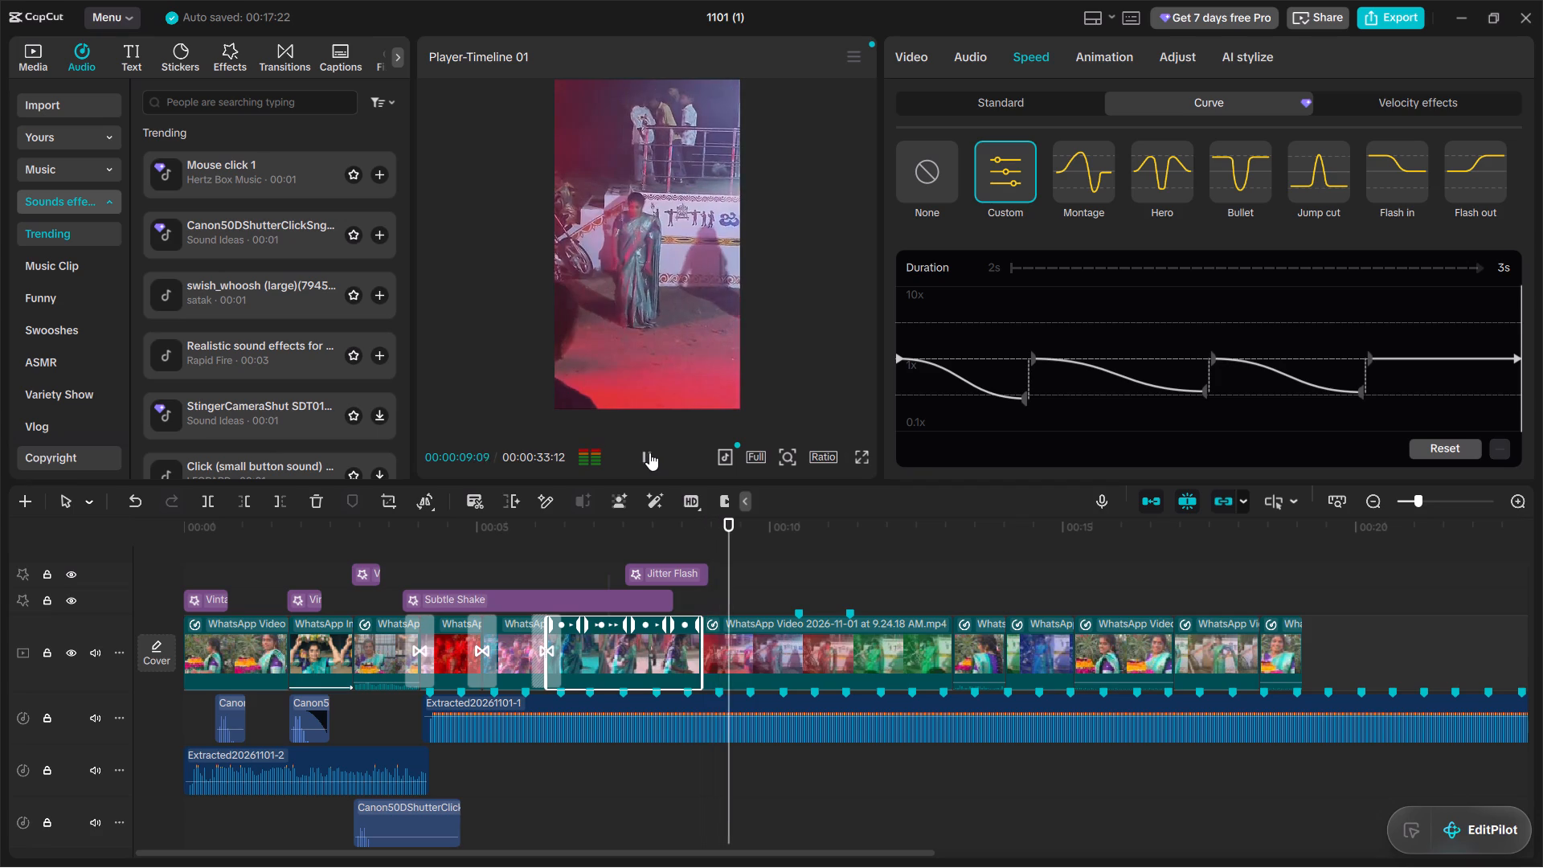
left_click(649, 452)
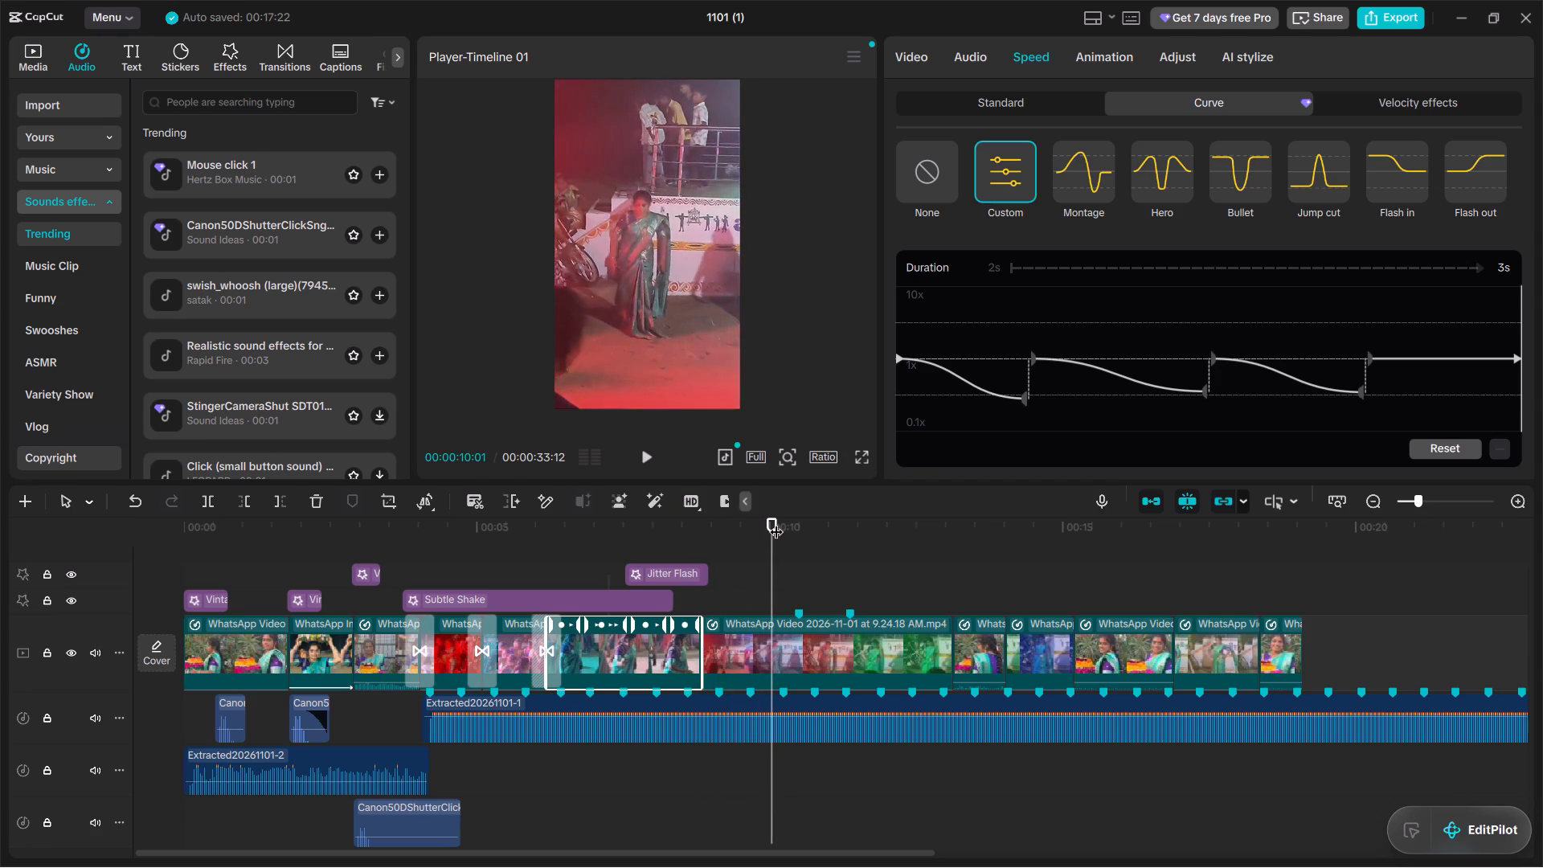
left_click_drag(776, 518, 543, 649)
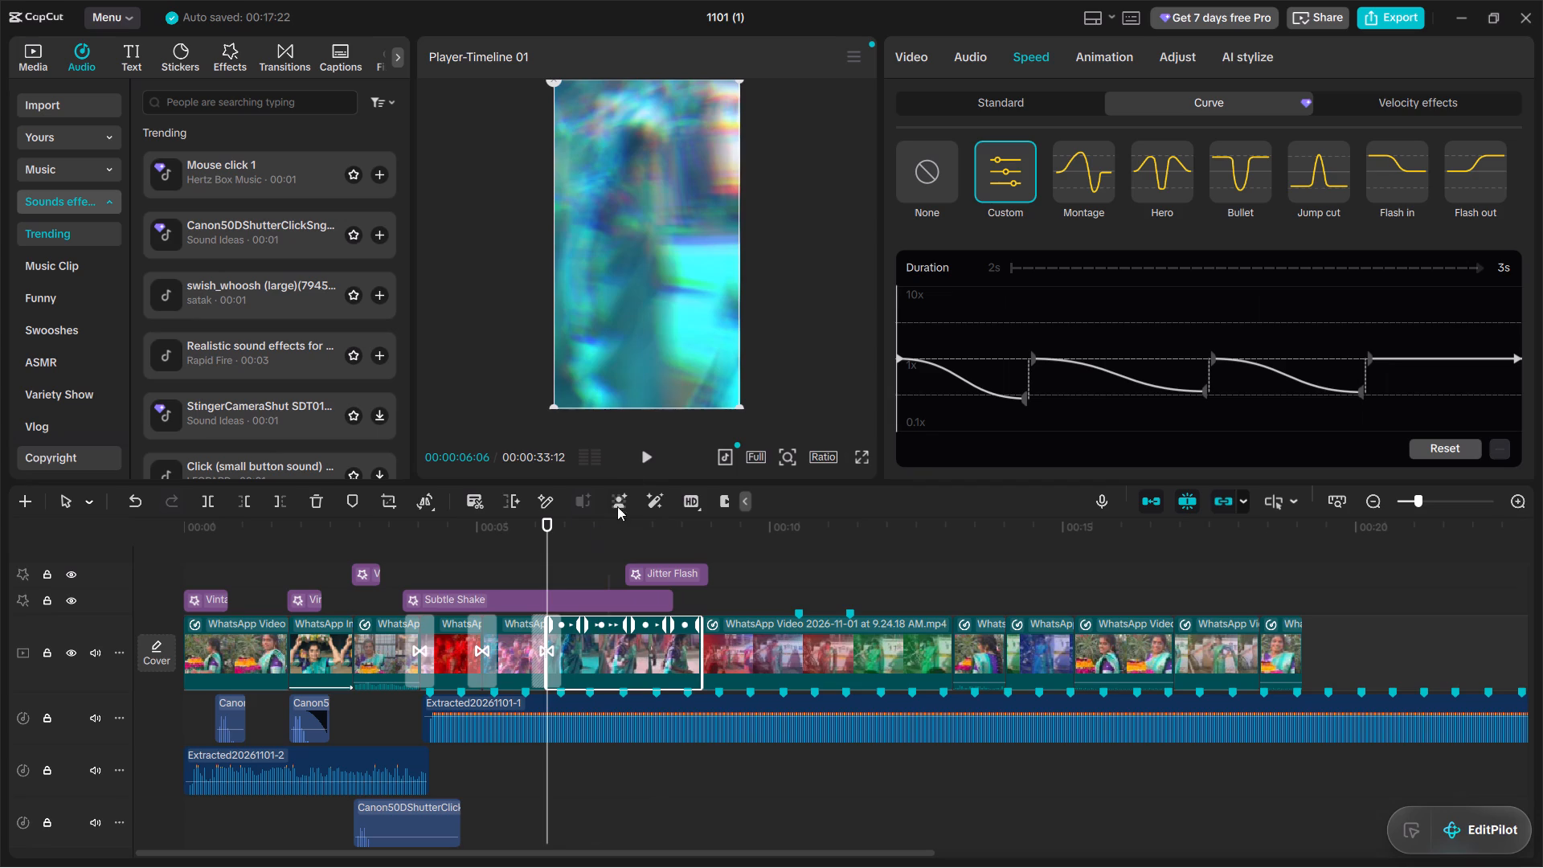
left_click(649, 452)
left_click(650, 452)
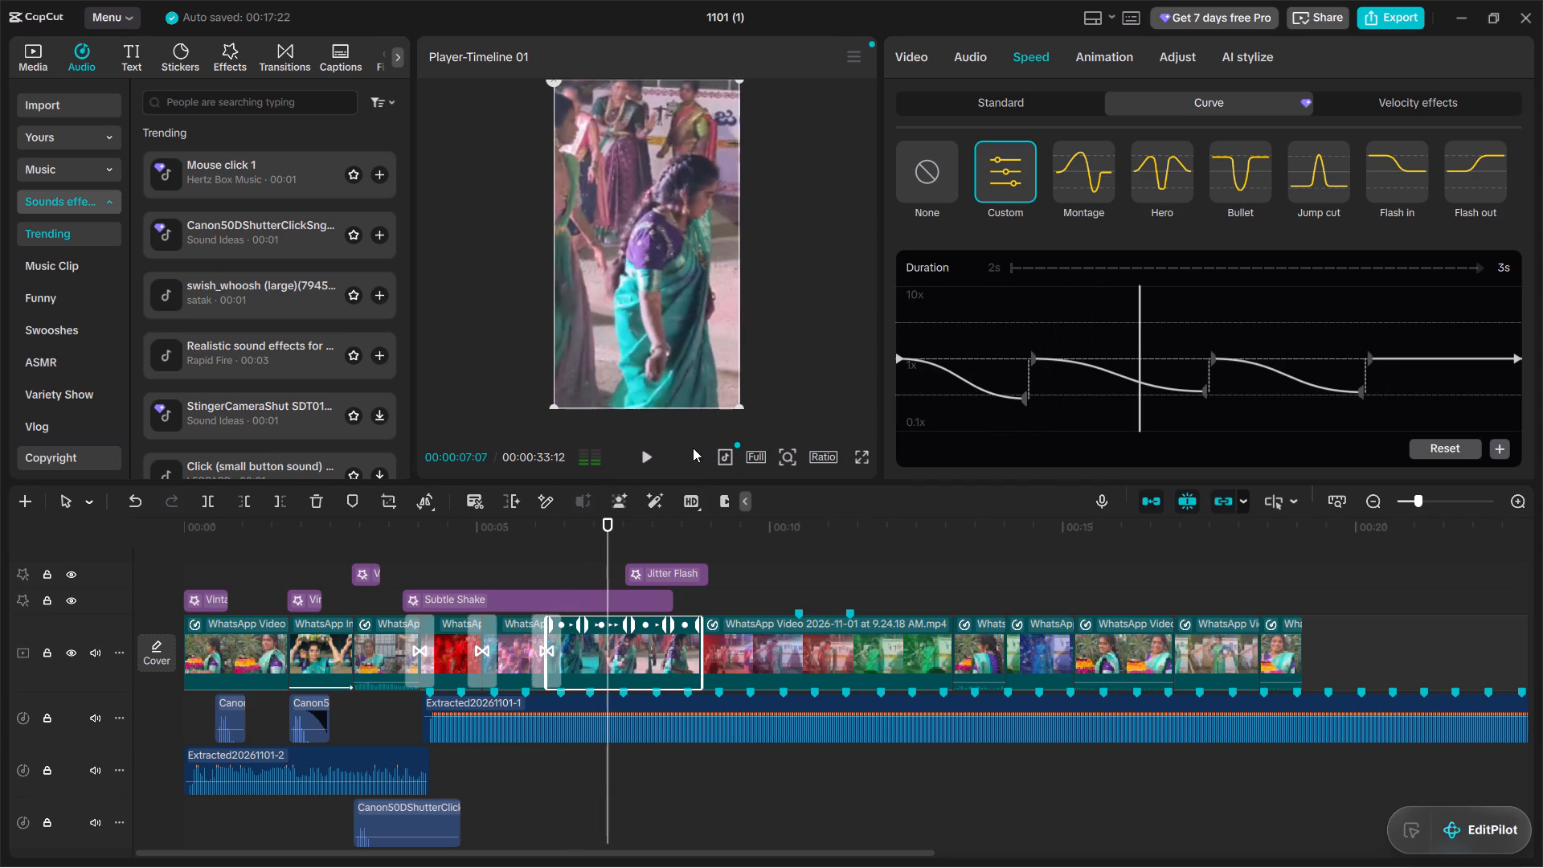
Deepen the dip at the speed curve's first point and lower the following segment's starting speed below 1x.
left_click_drag(1020, 395, 1022, 407)
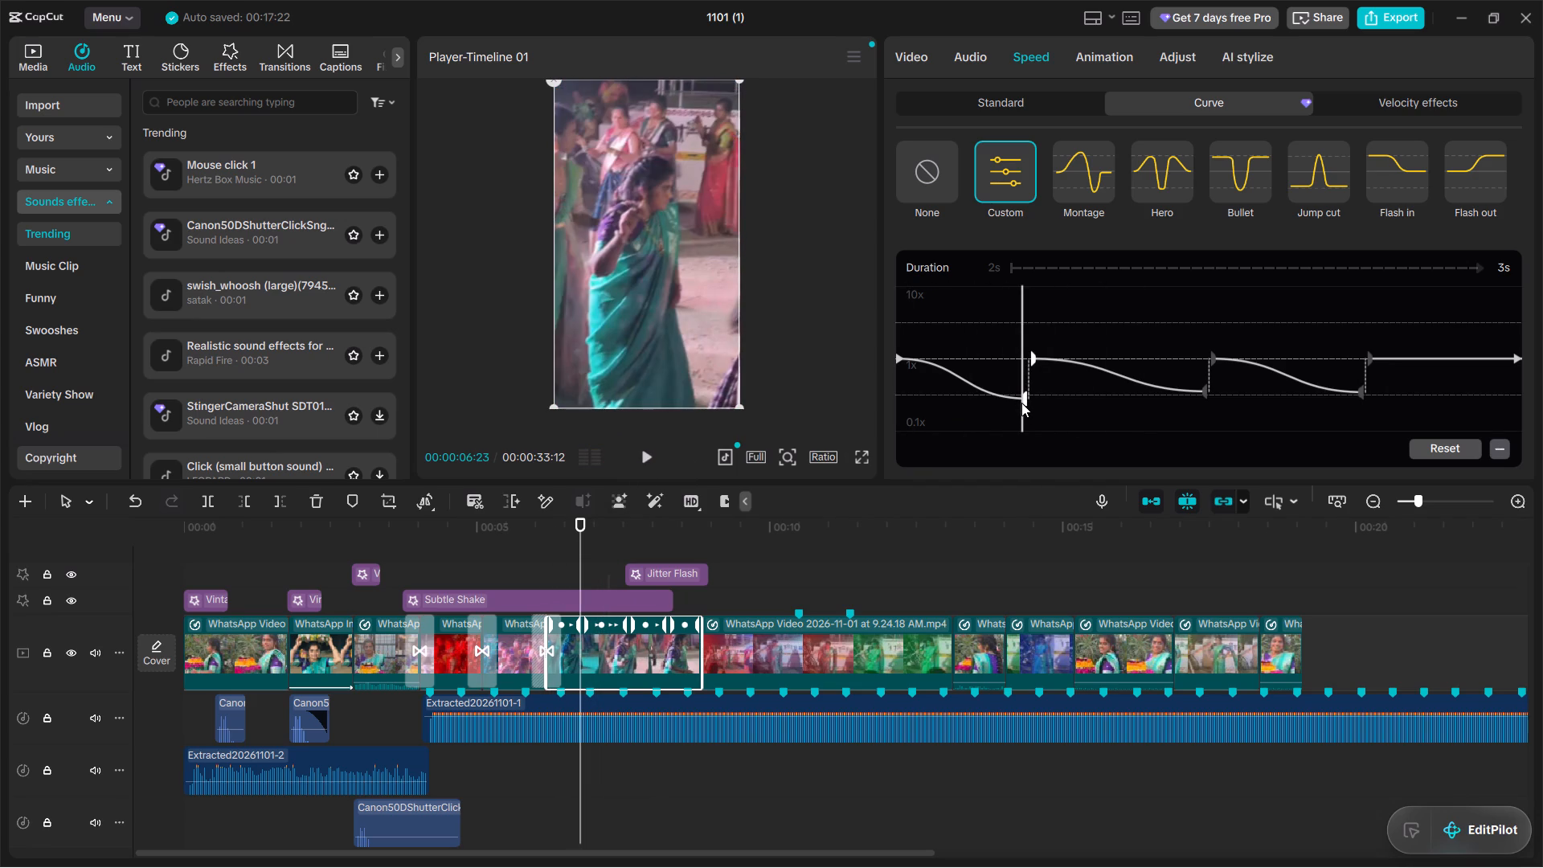
left_click(1021, 403)
left_click_drag(1024, 393, 1021, 415)
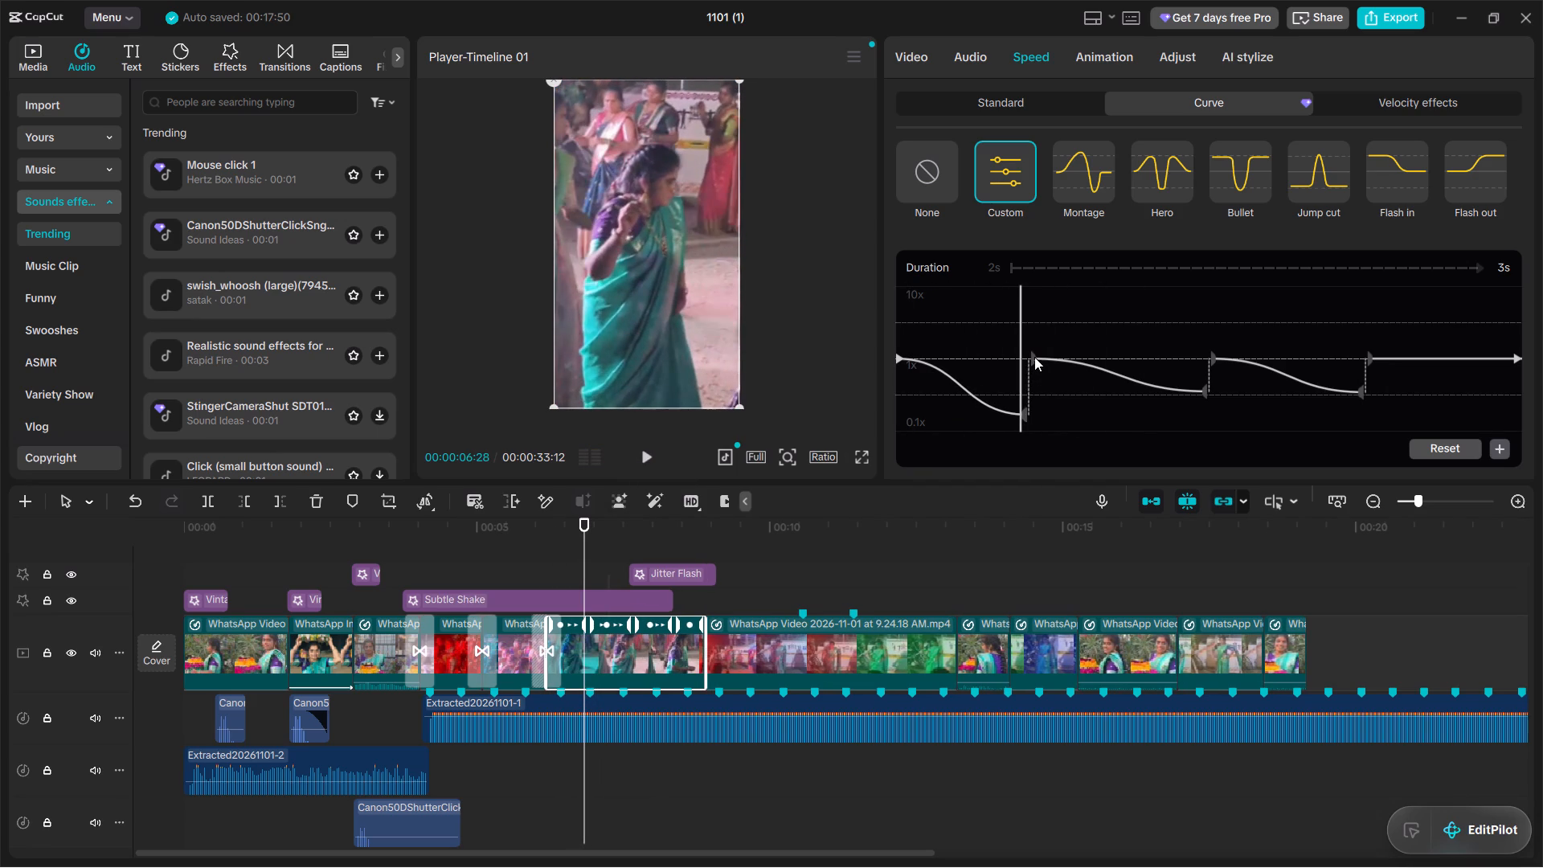
left_click_drag(1034, 357, 1029, 375)
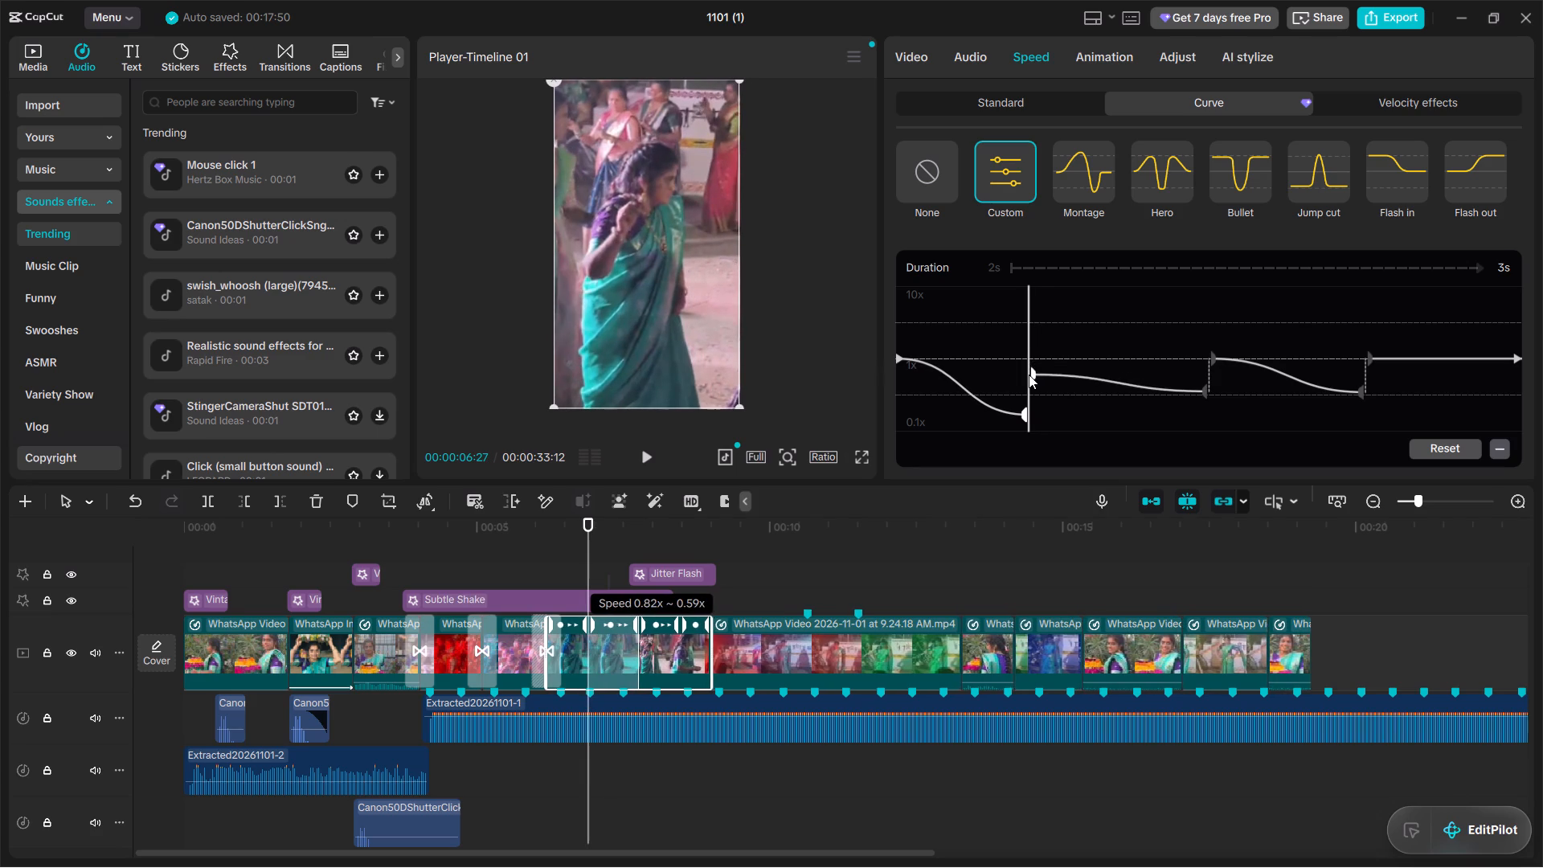
left_click_drag(1029, 375, 1030, 385)
left_click_drag(1034, 390, 1033, 382)
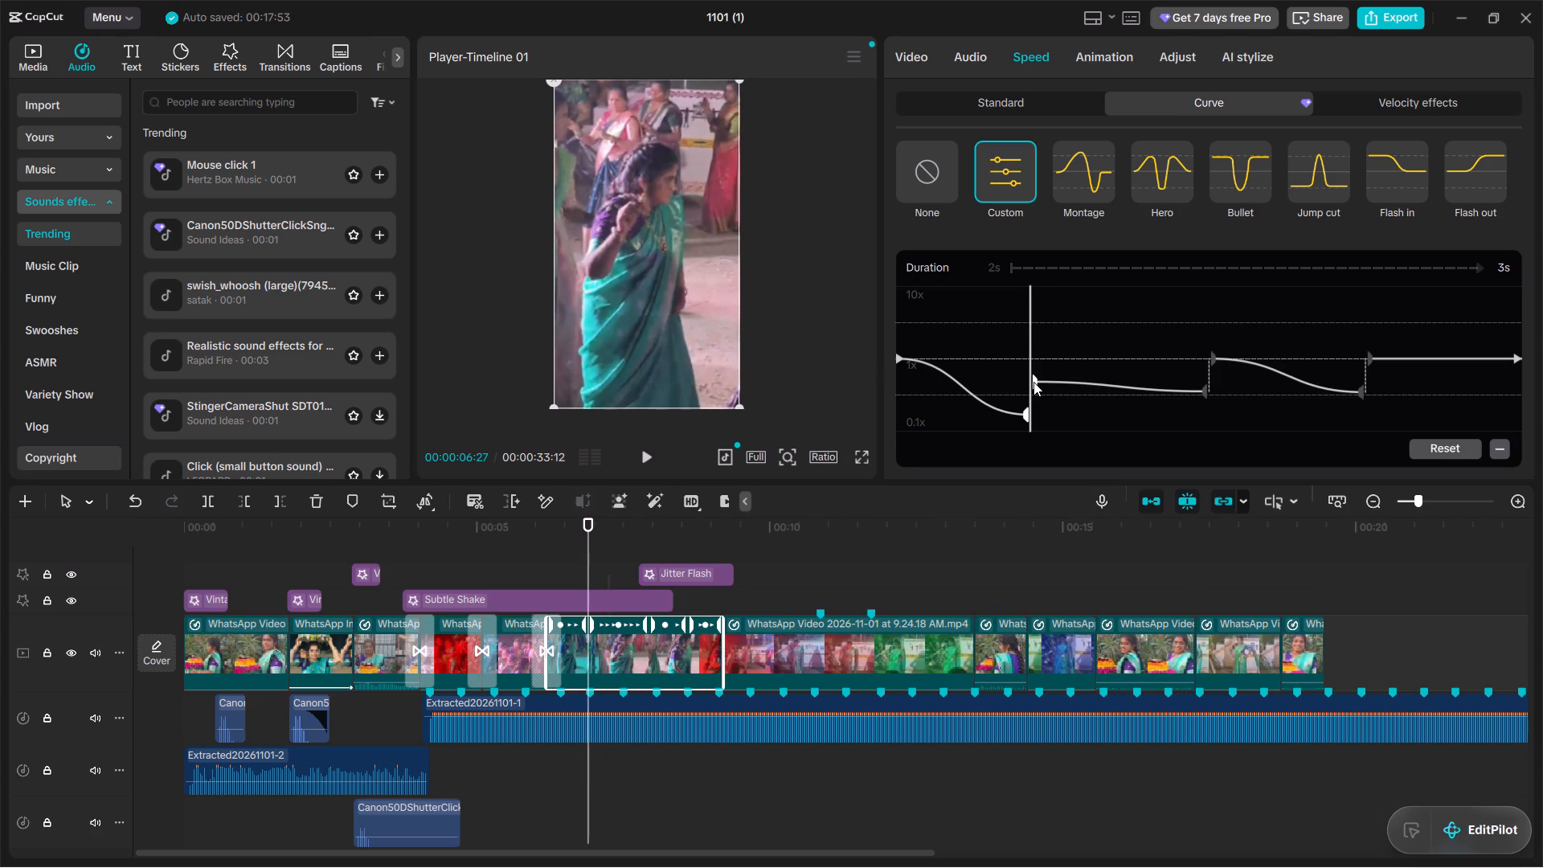
left_click_drag(1033, 382, 1033, 381)
Raise the incoming speed at the curve's middle point to 1x so both sides of the point meet.
left_click_drag(1207, 388, 1197, 374)
left_click(1205, 389)
left_click_drag(1205, 389, 1199, 379)
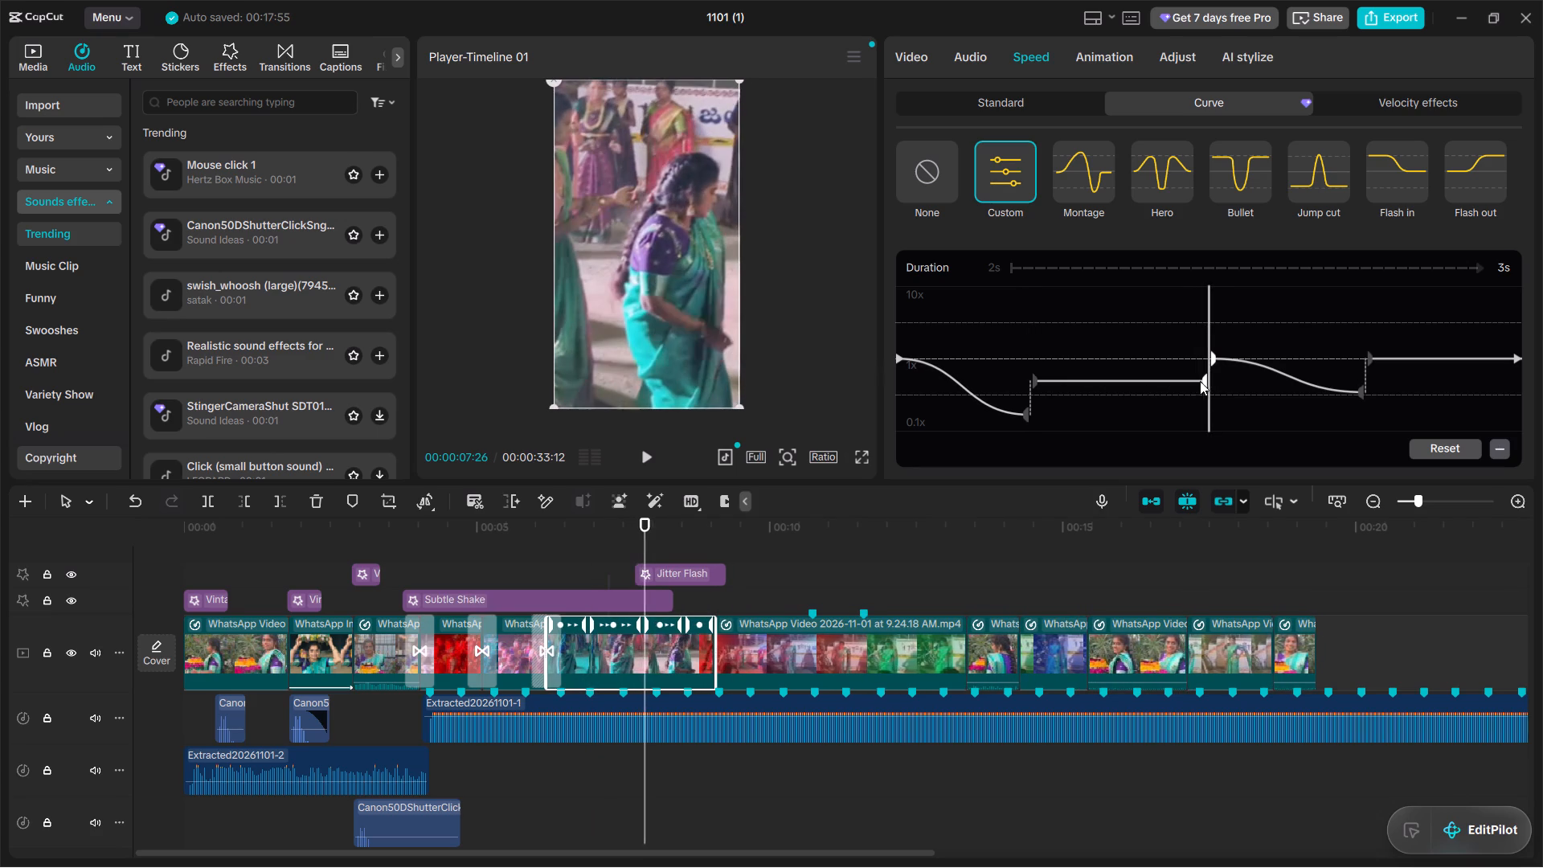
left_click_drag(1199, 379, 1201, 363)
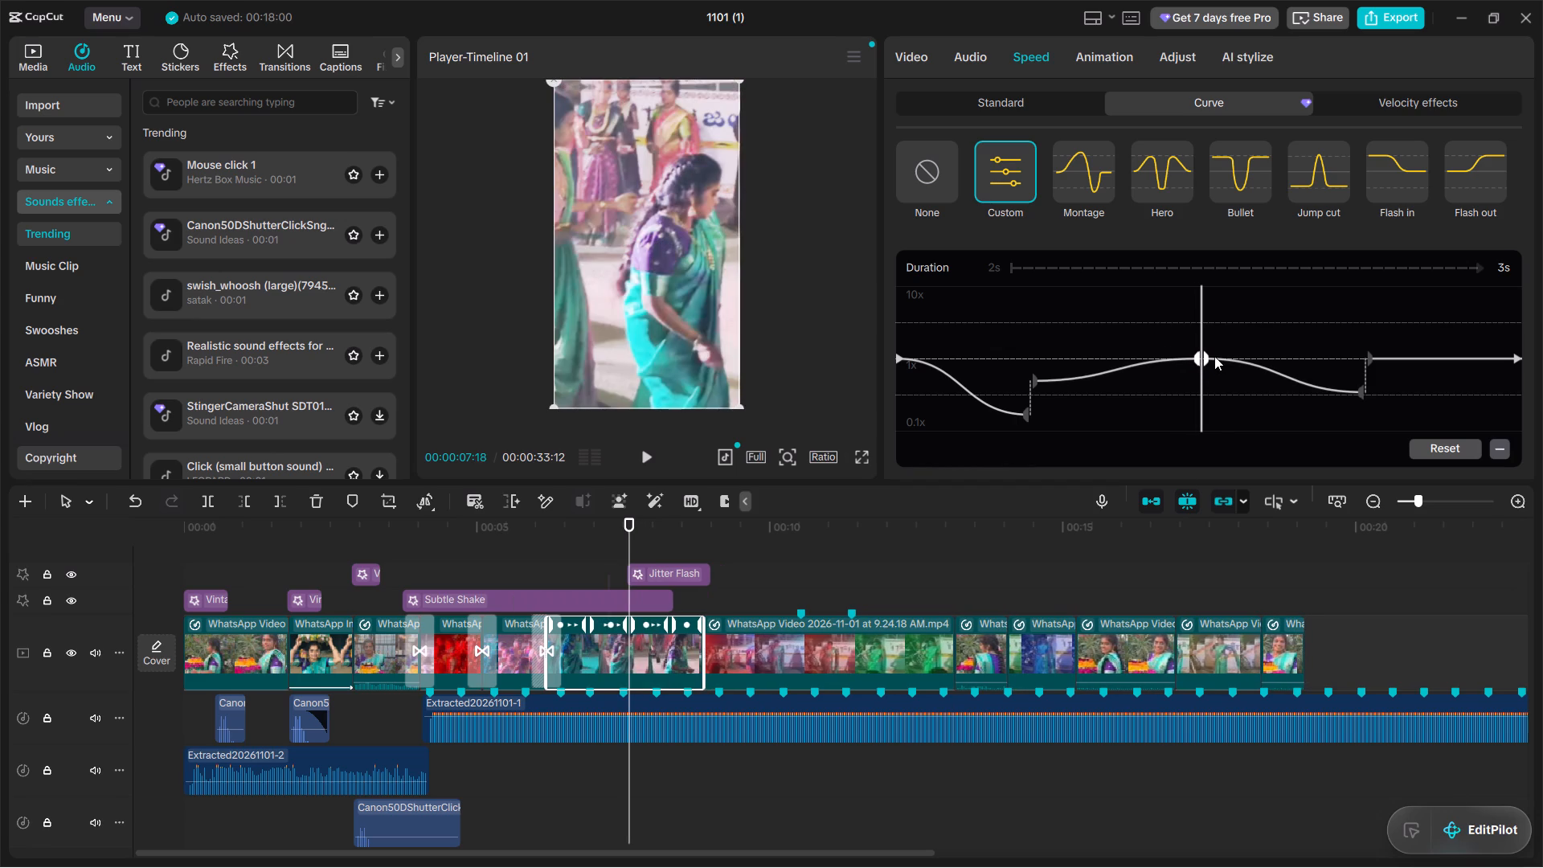
double_click(1214, 356)
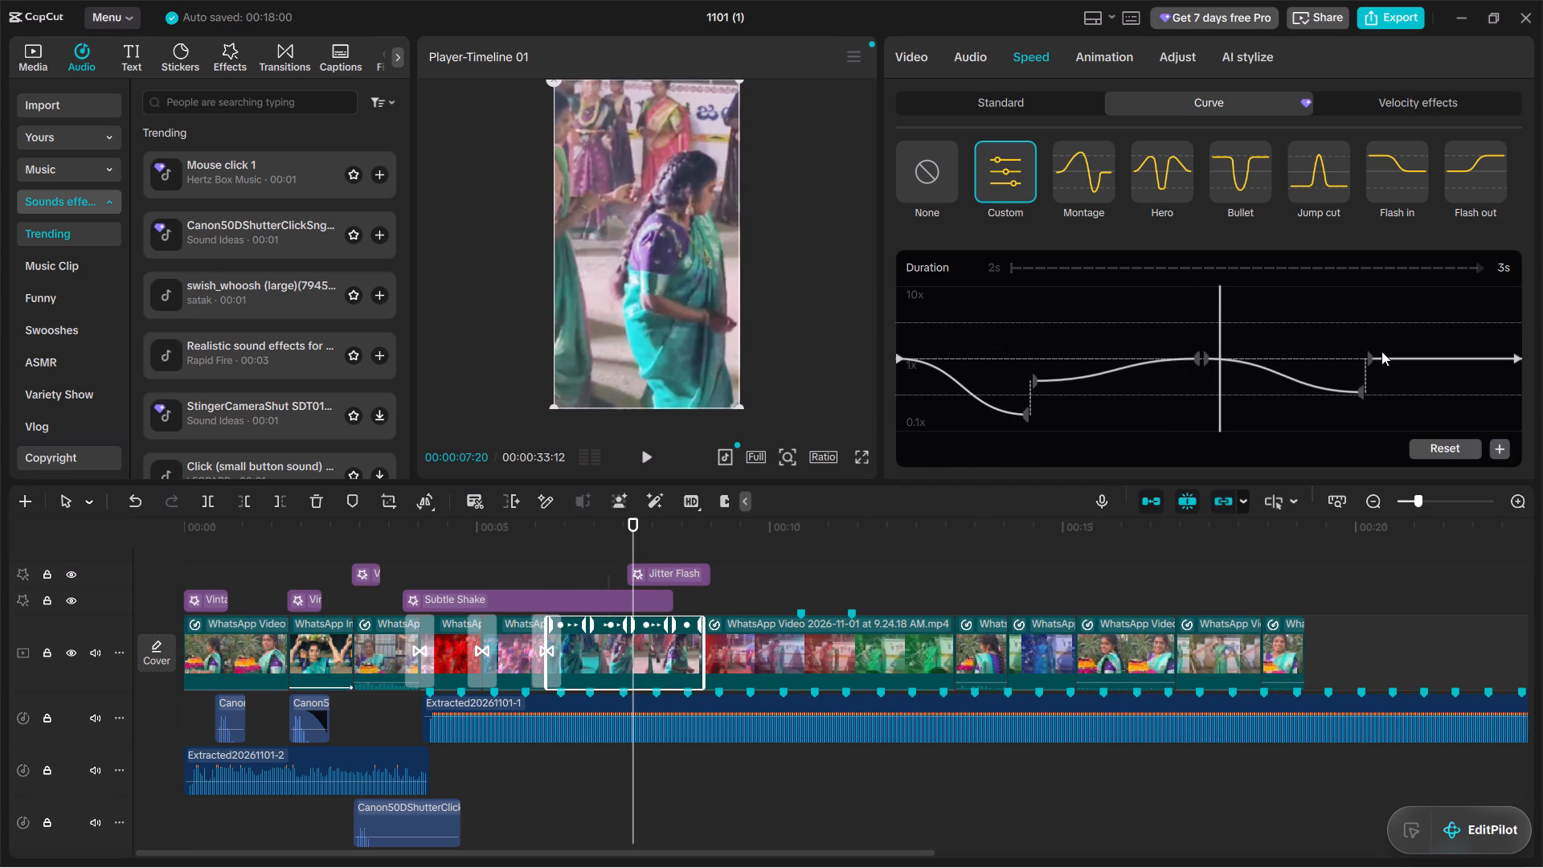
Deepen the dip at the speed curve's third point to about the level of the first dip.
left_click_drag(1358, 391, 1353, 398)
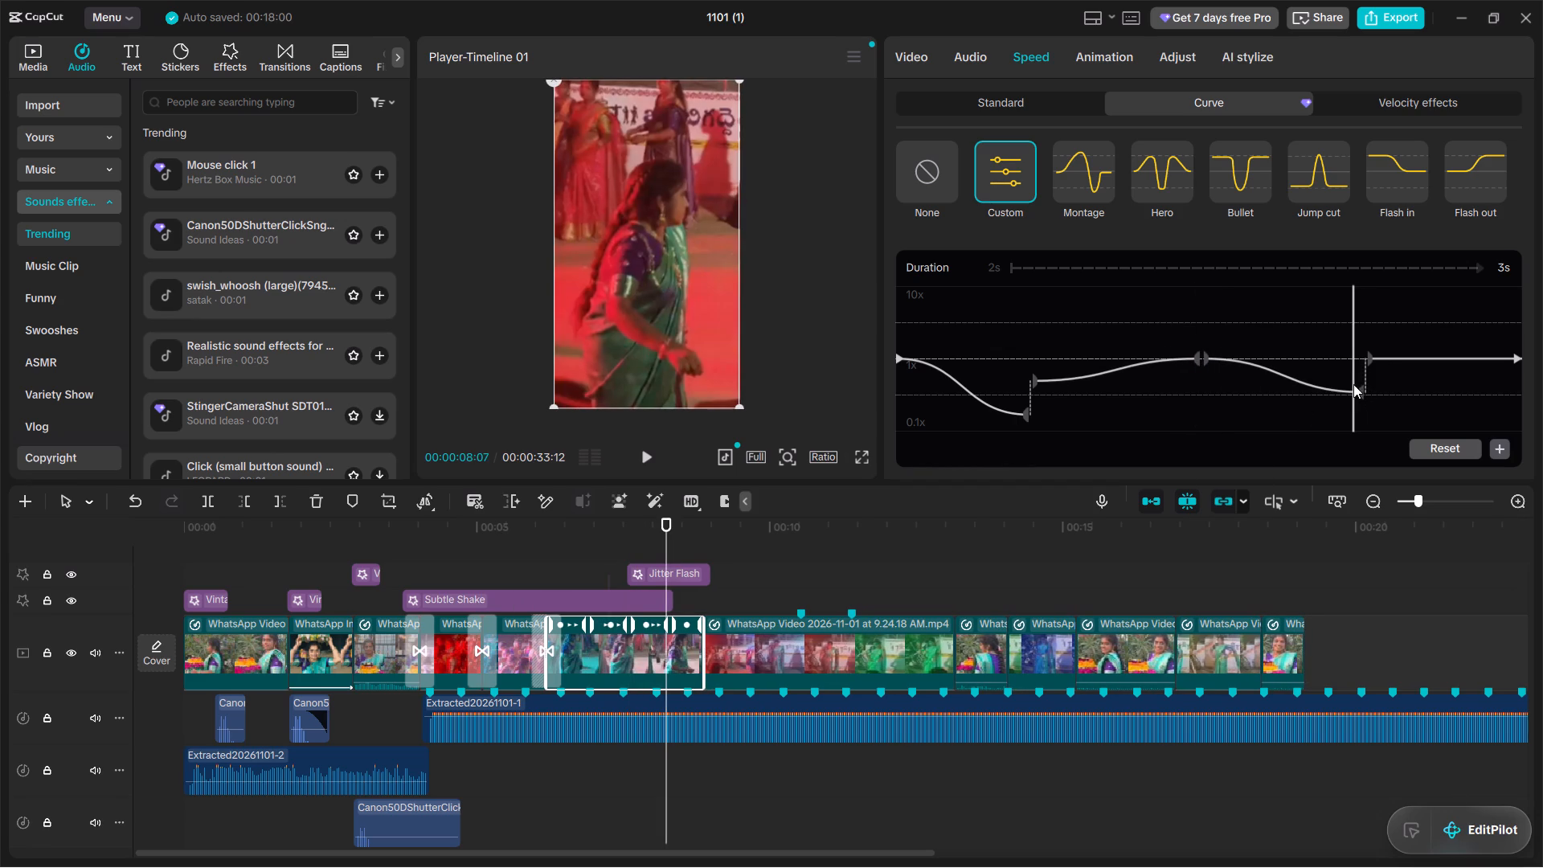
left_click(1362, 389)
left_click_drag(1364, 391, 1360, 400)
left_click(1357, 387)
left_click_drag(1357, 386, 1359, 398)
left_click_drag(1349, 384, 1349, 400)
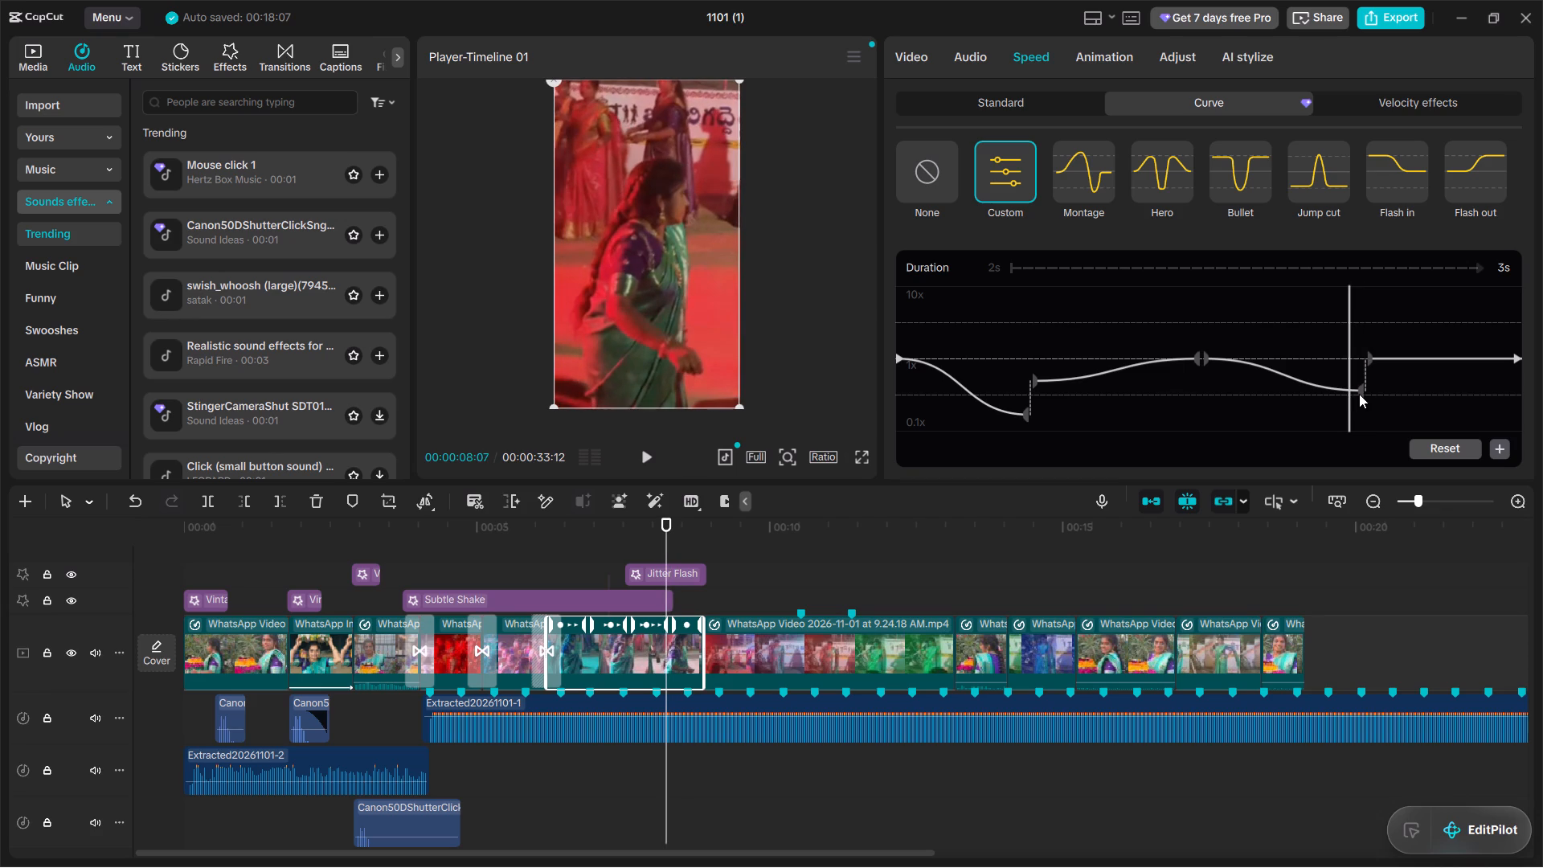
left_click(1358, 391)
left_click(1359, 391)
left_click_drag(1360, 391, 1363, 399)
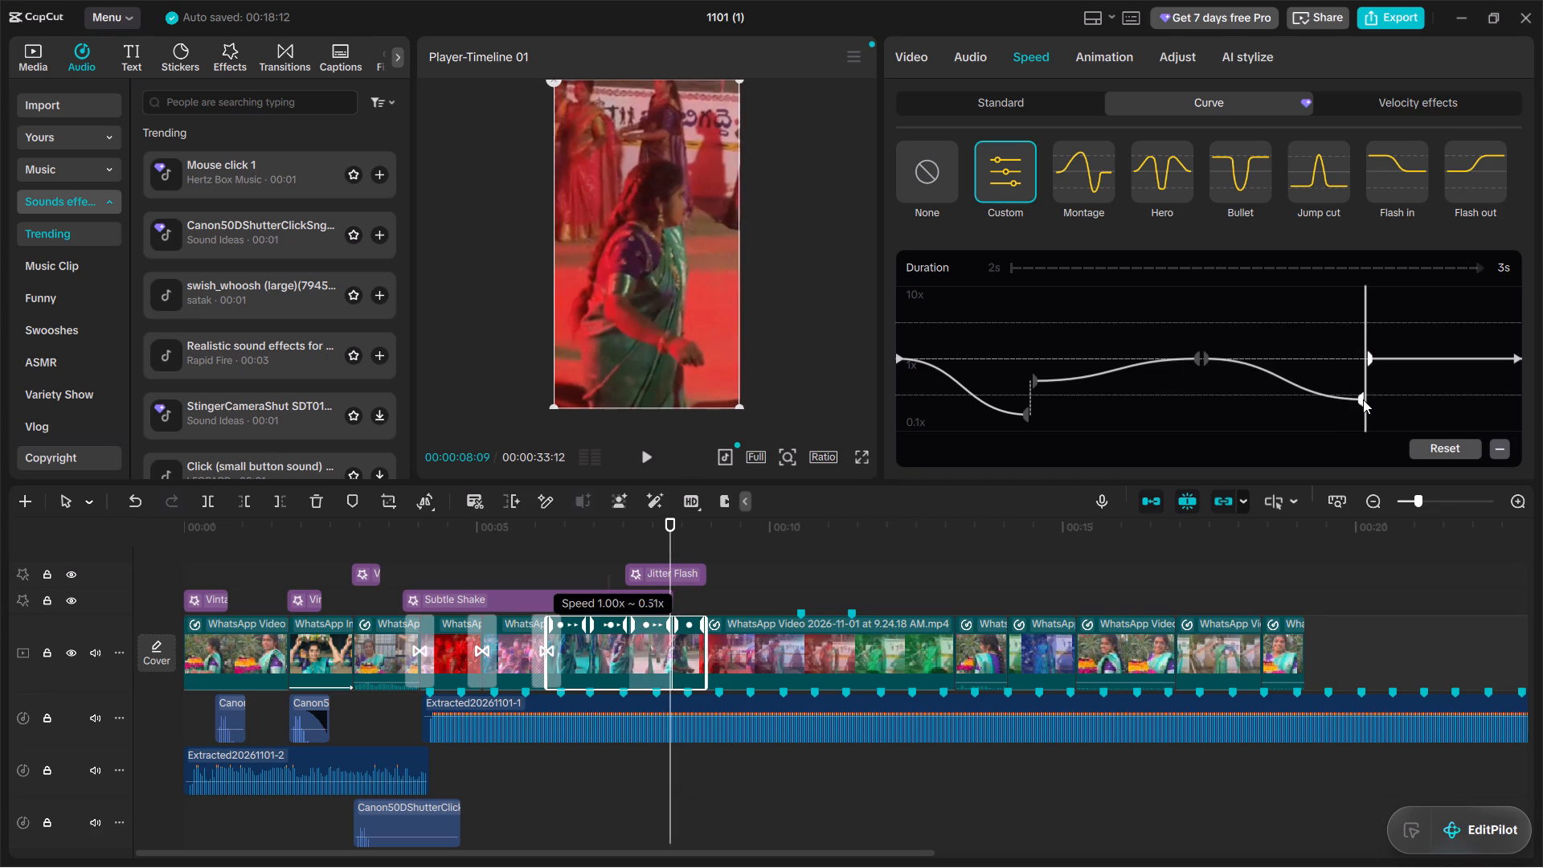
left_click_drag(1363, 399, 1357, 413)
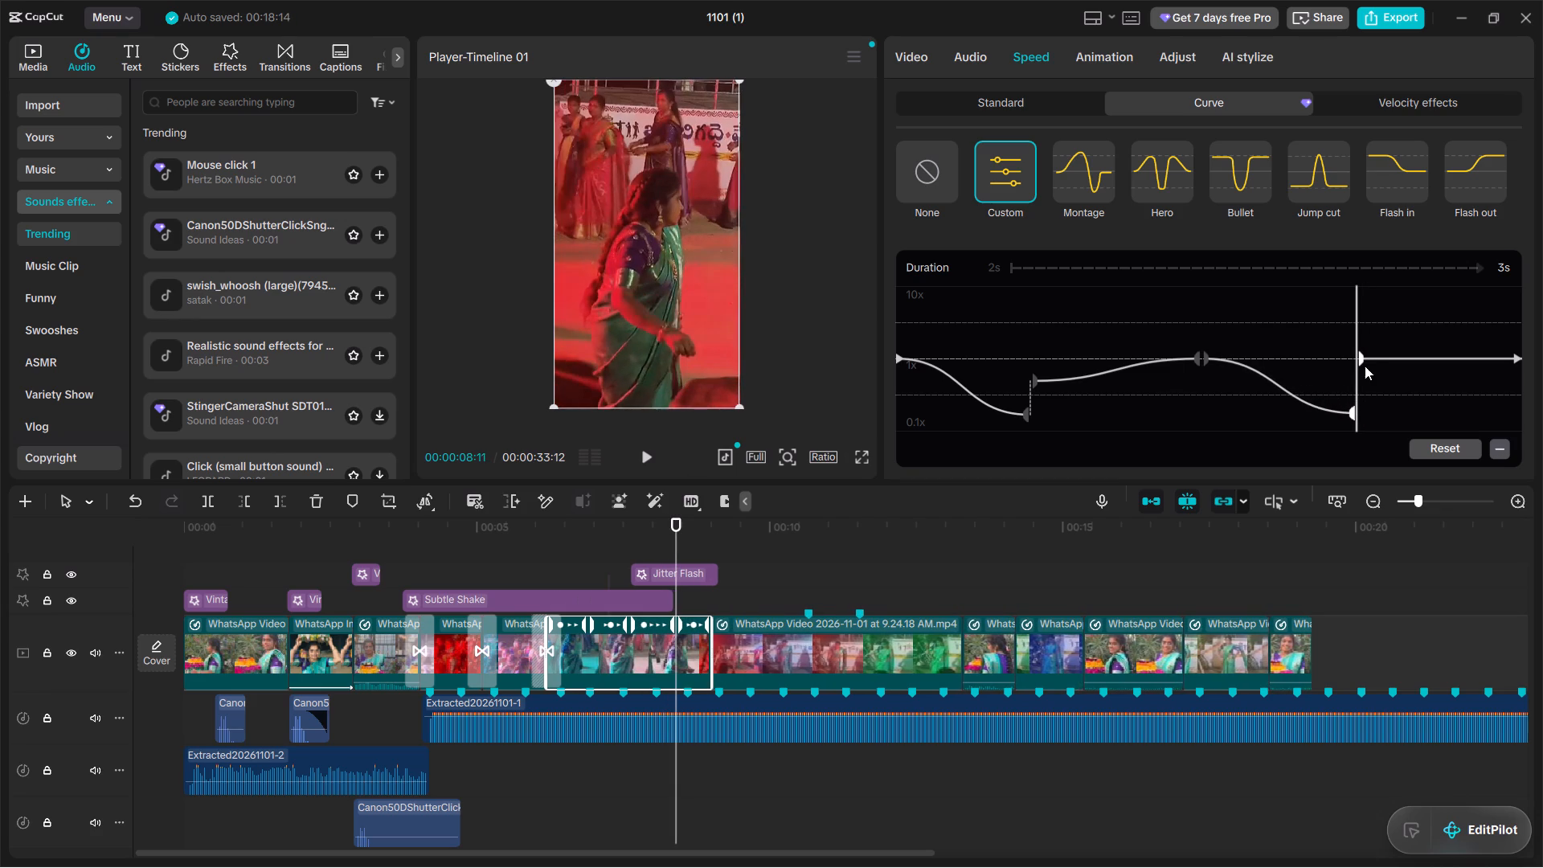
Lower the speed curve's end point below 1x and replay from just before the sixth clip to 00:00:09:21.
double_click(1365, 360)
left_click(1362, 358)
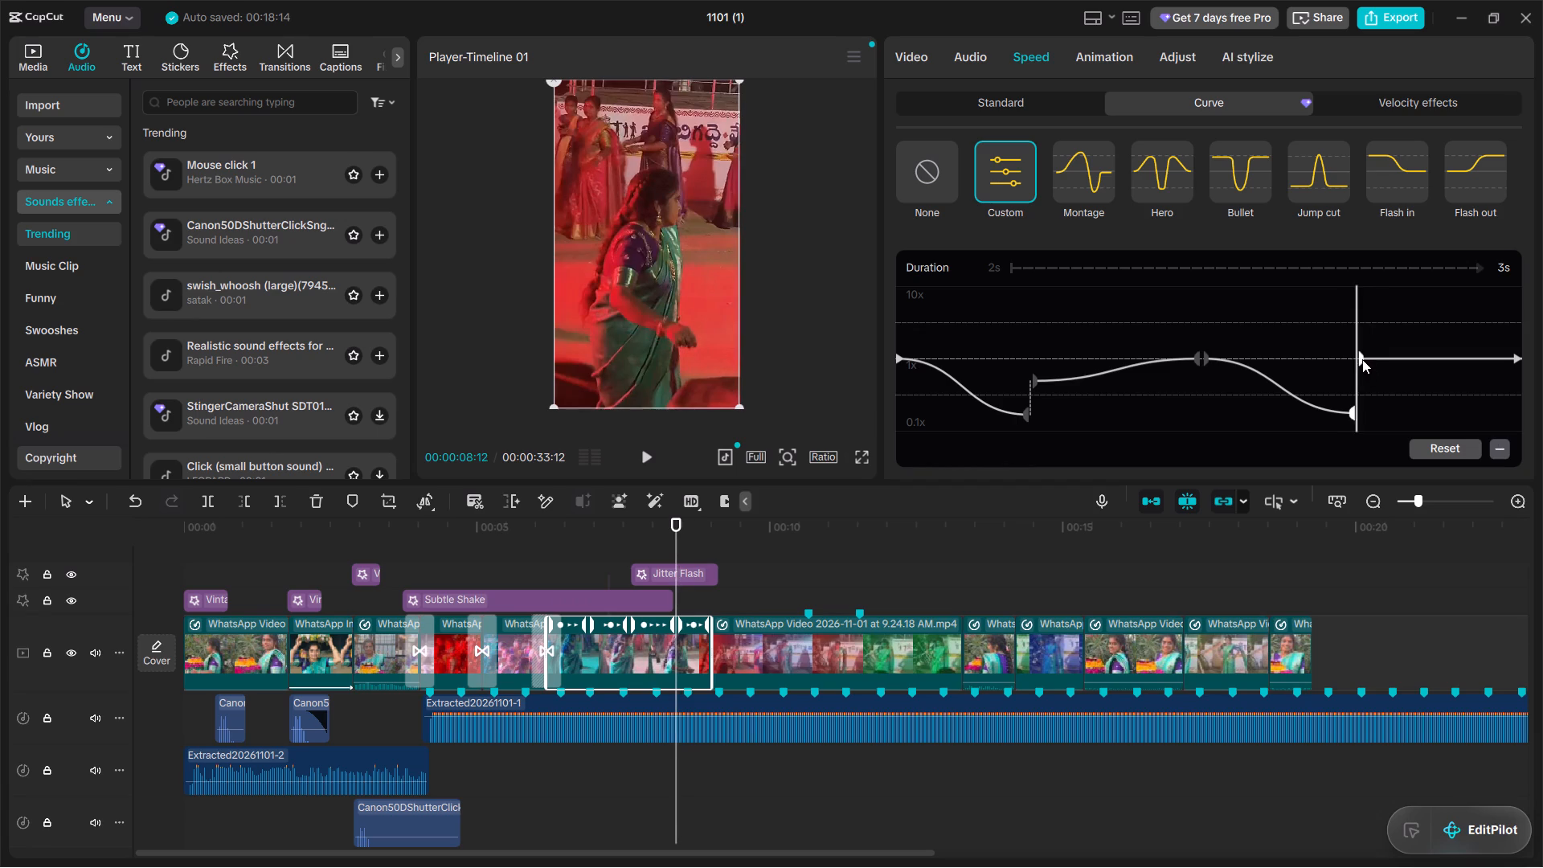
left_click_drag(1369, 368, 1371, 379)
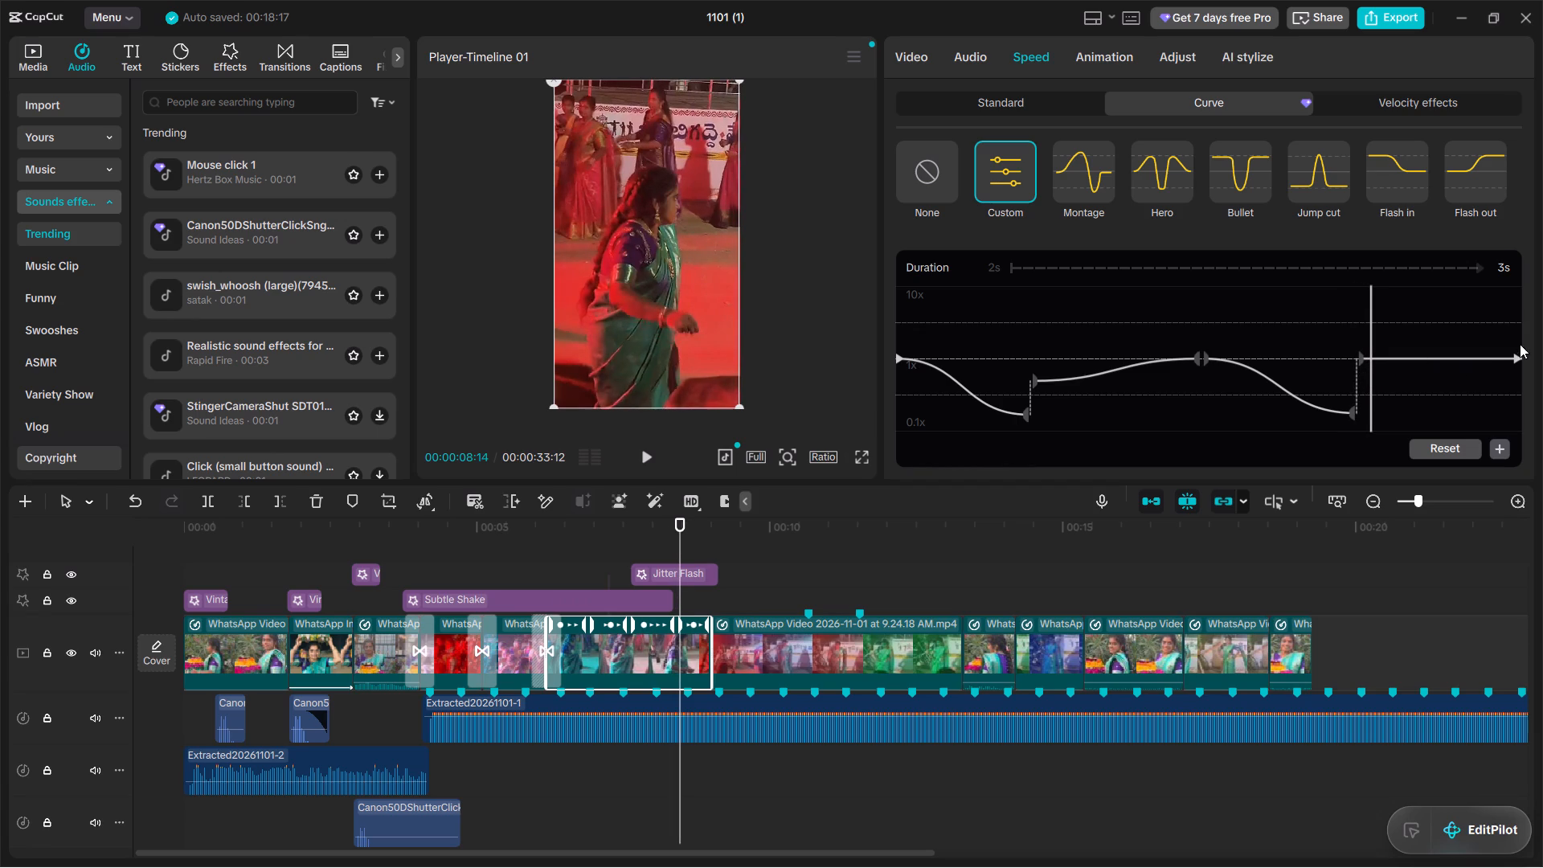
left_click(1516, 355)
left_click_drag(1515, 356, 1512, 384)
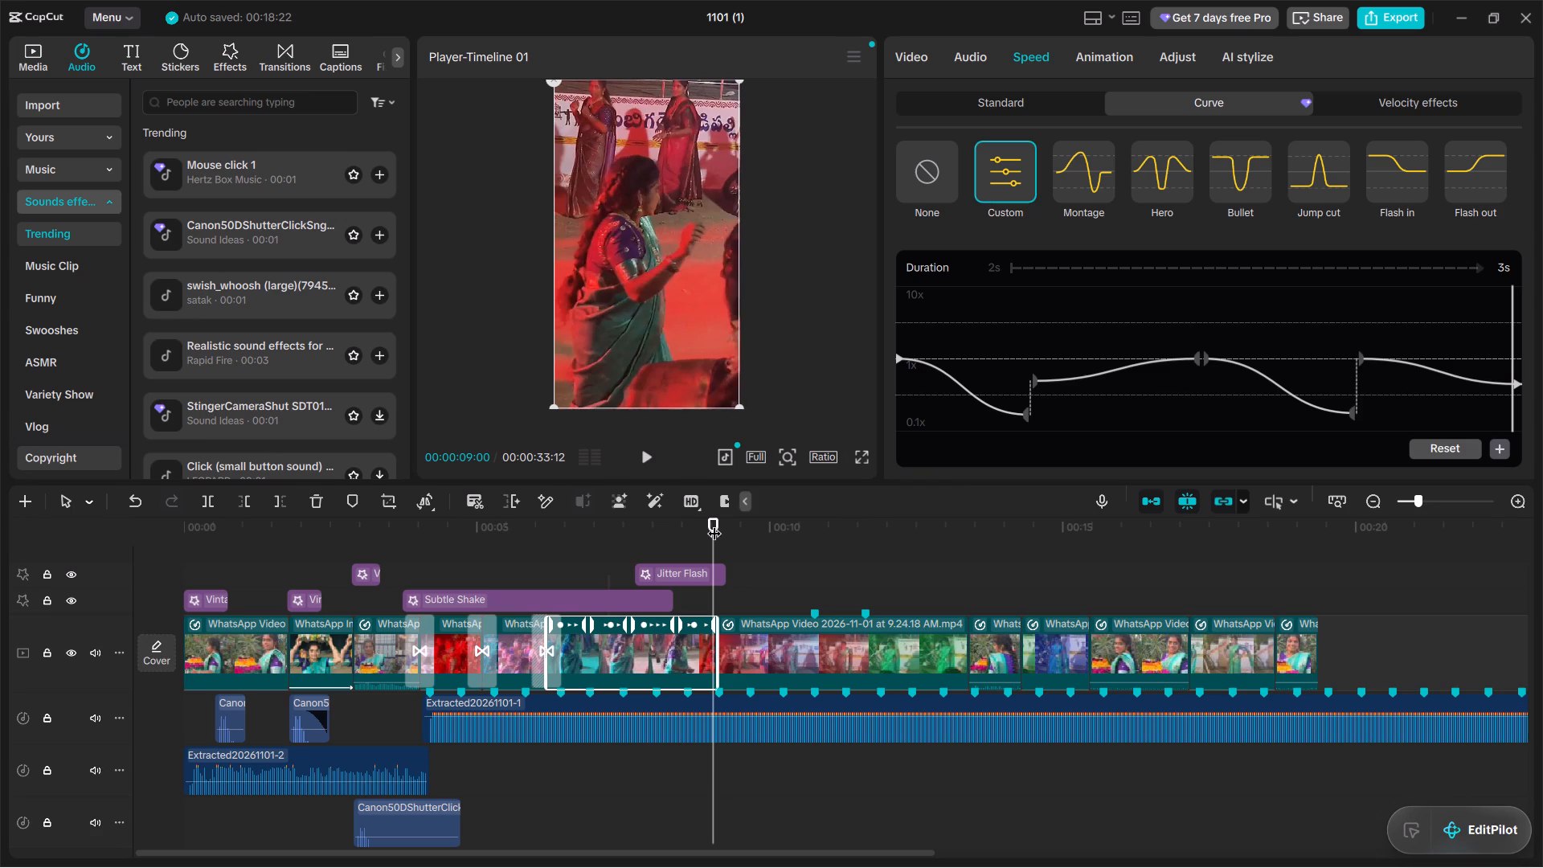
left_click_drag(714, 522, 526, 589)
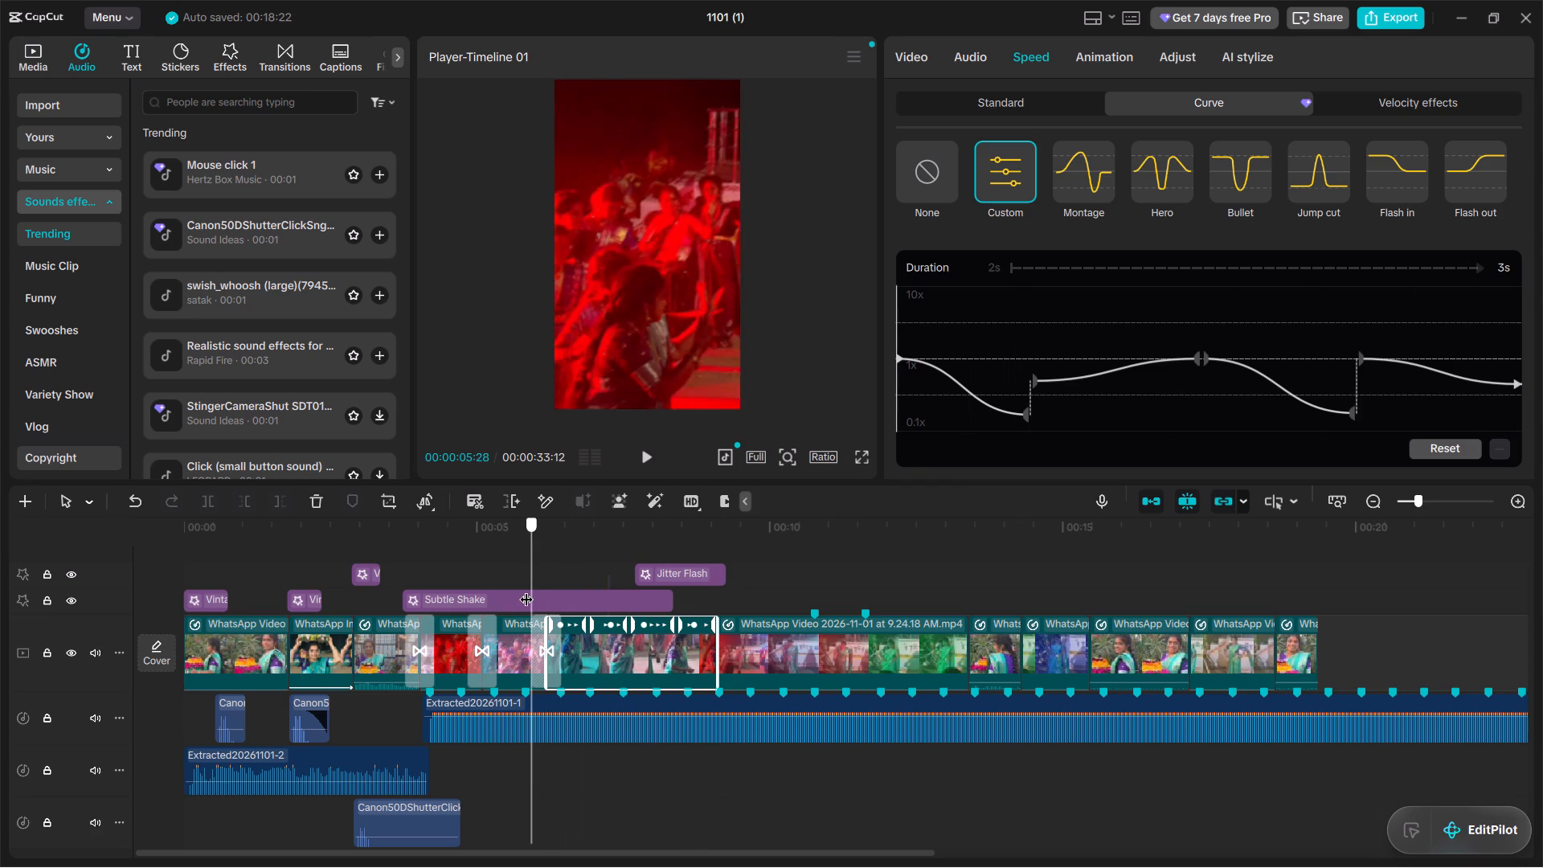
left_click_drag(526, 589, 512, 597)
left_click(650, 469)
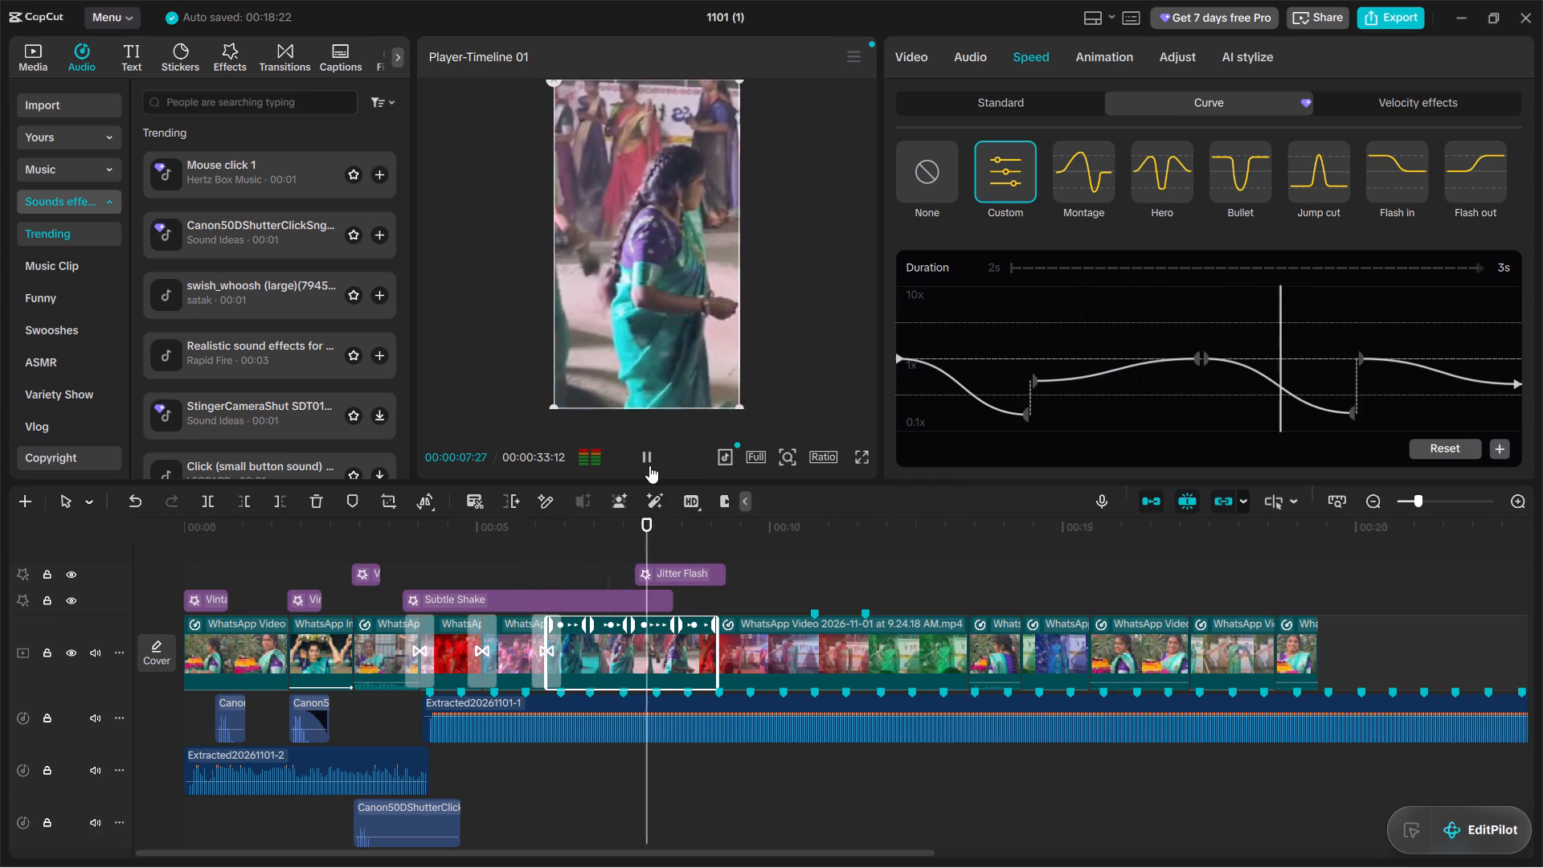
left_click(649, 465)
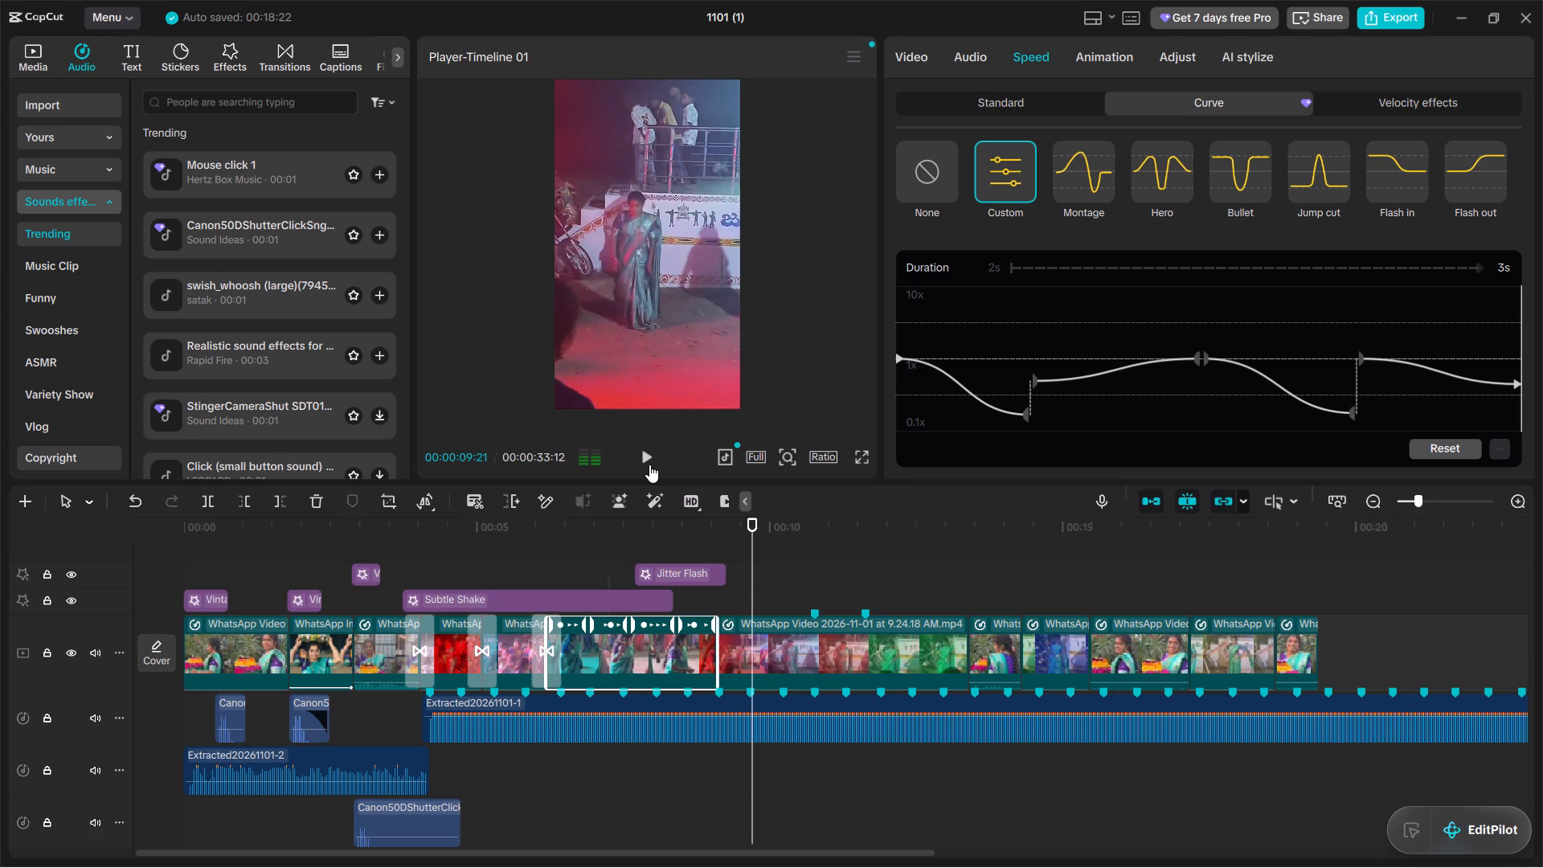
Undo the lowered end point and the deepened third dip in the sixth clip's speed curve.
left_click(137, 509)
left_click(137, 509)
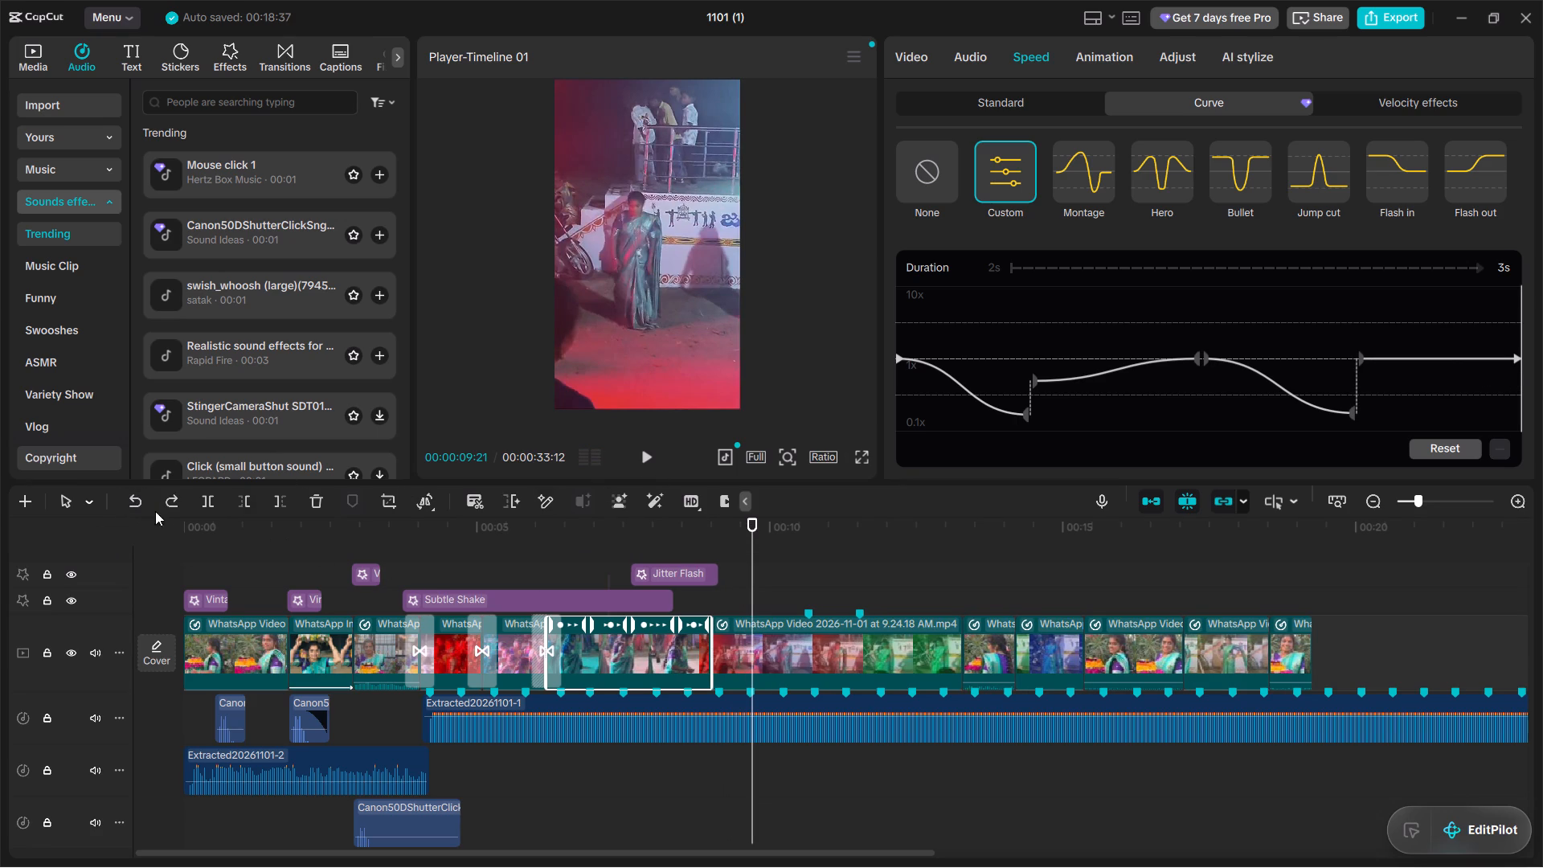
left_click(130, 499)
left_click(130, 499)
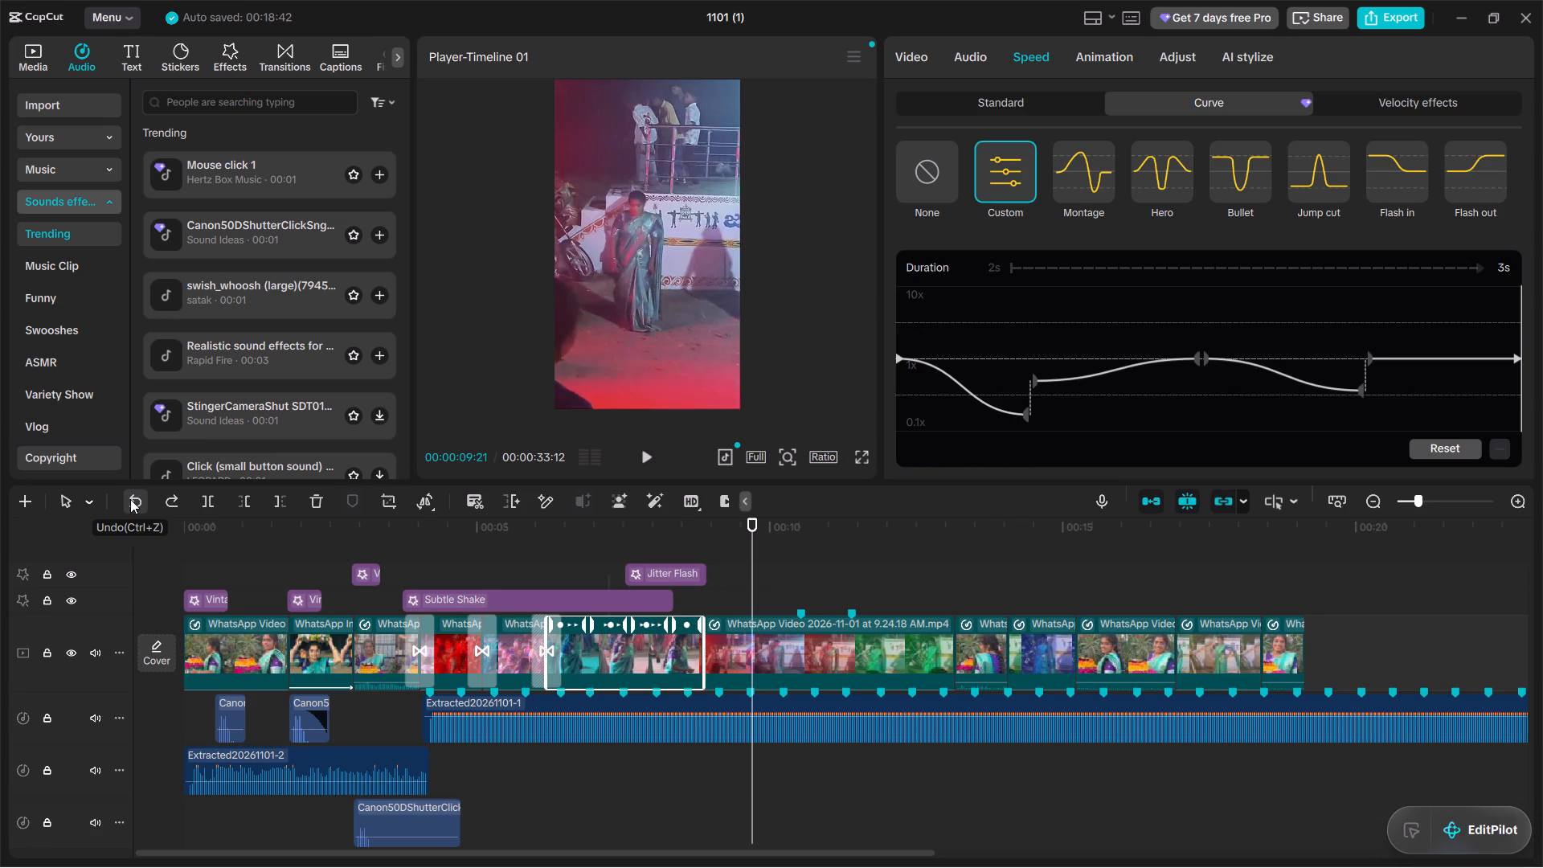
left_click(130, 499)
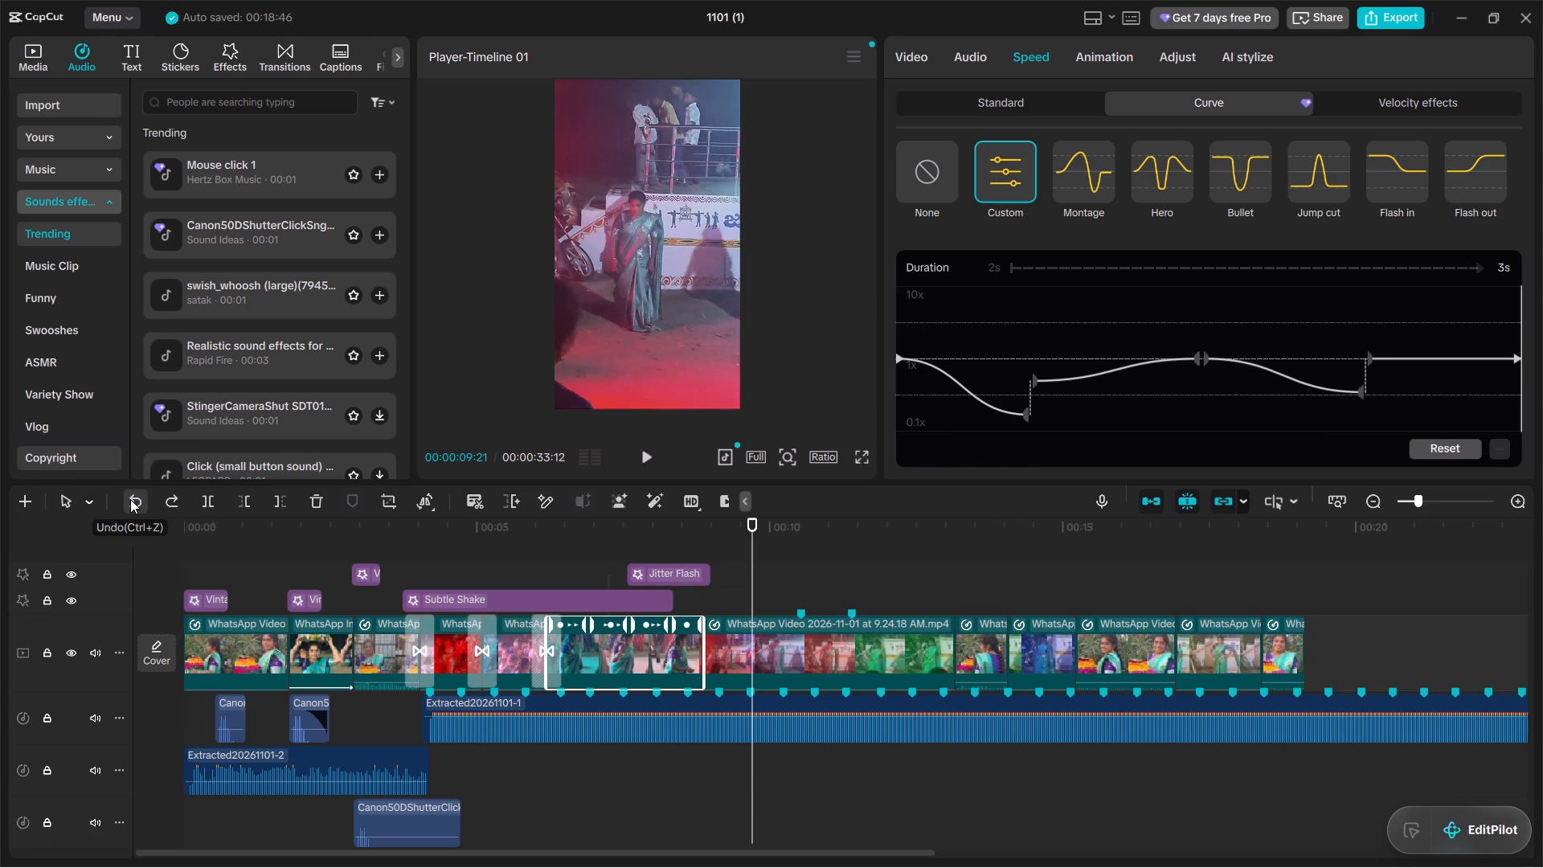
Undo the raised incoming speed at the middle point of the sixth clip's curve and replay the clip's ending.
left_click(130, 499)
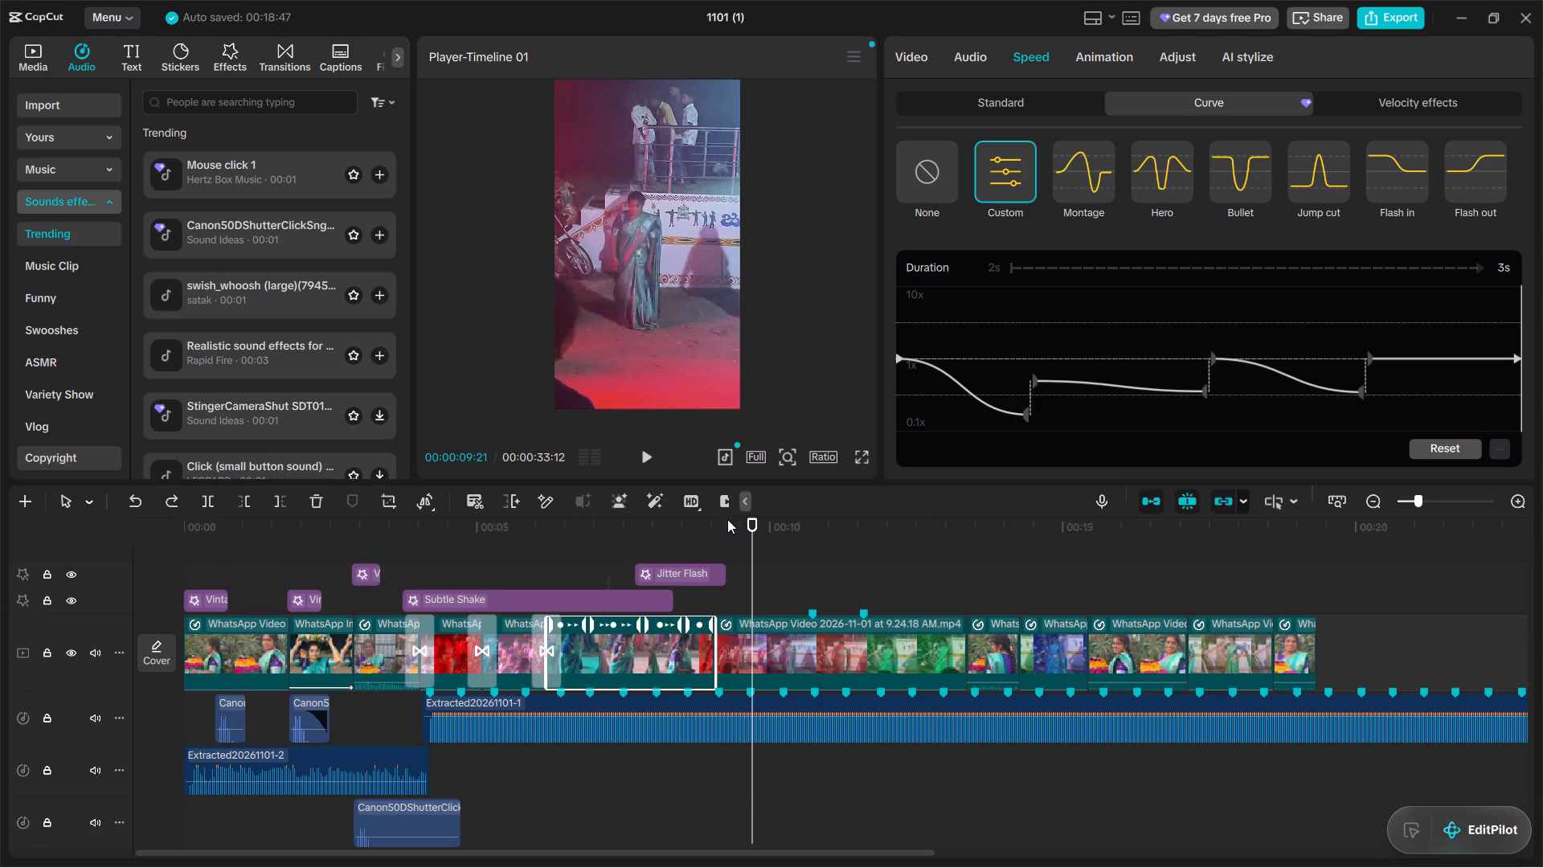
left_click_drag(751, 526, 663, 608)
left_click(640, 469)
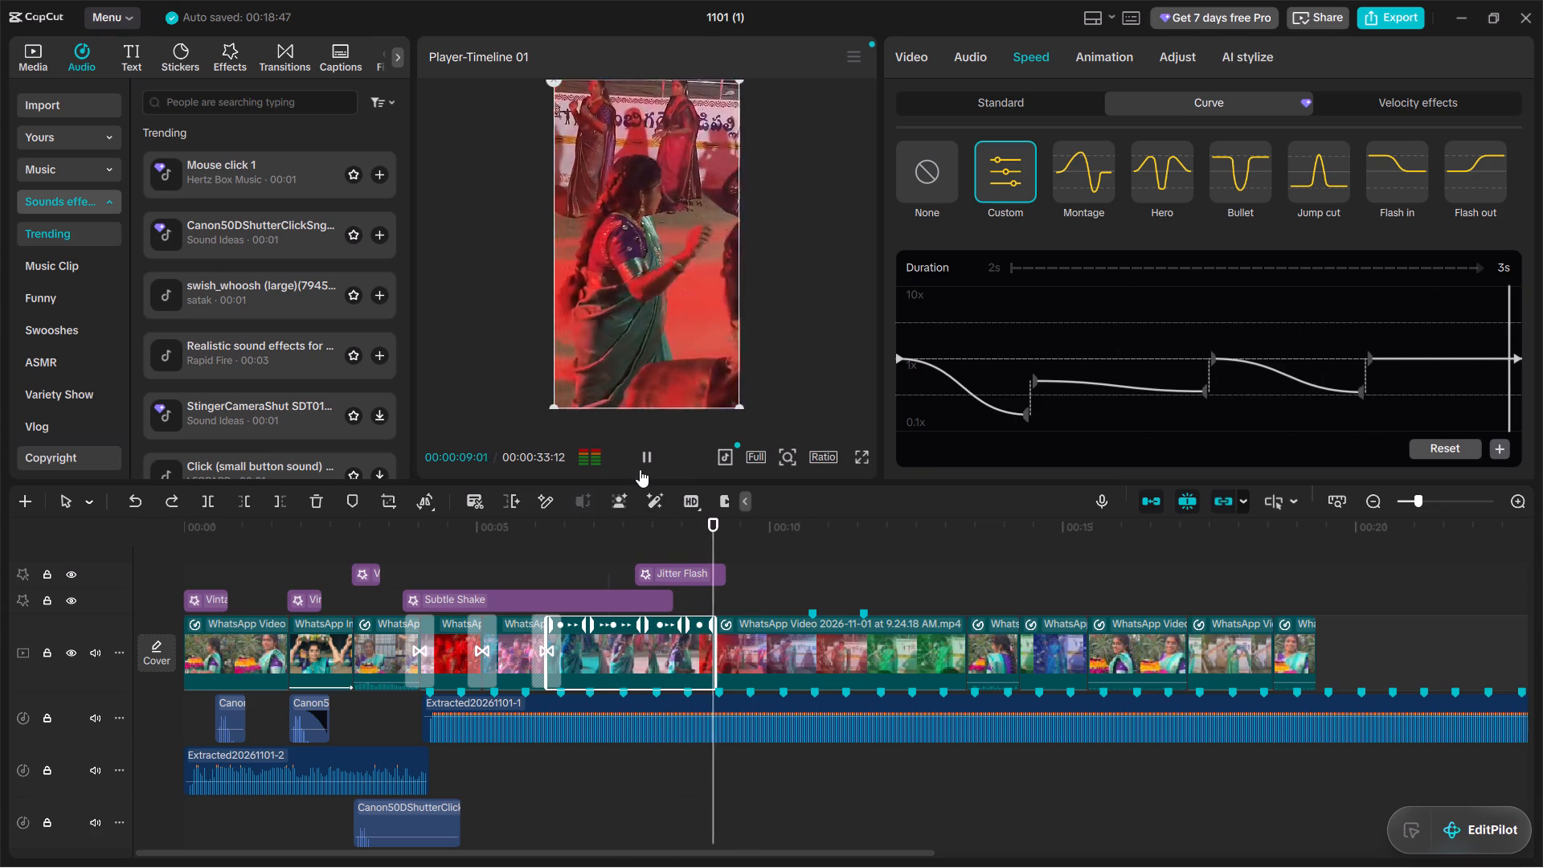
left_click(640, 469)
Undo the remaining speed curve edits on the sixth clip, back to a flat 1x line.
left_click(134, 506)
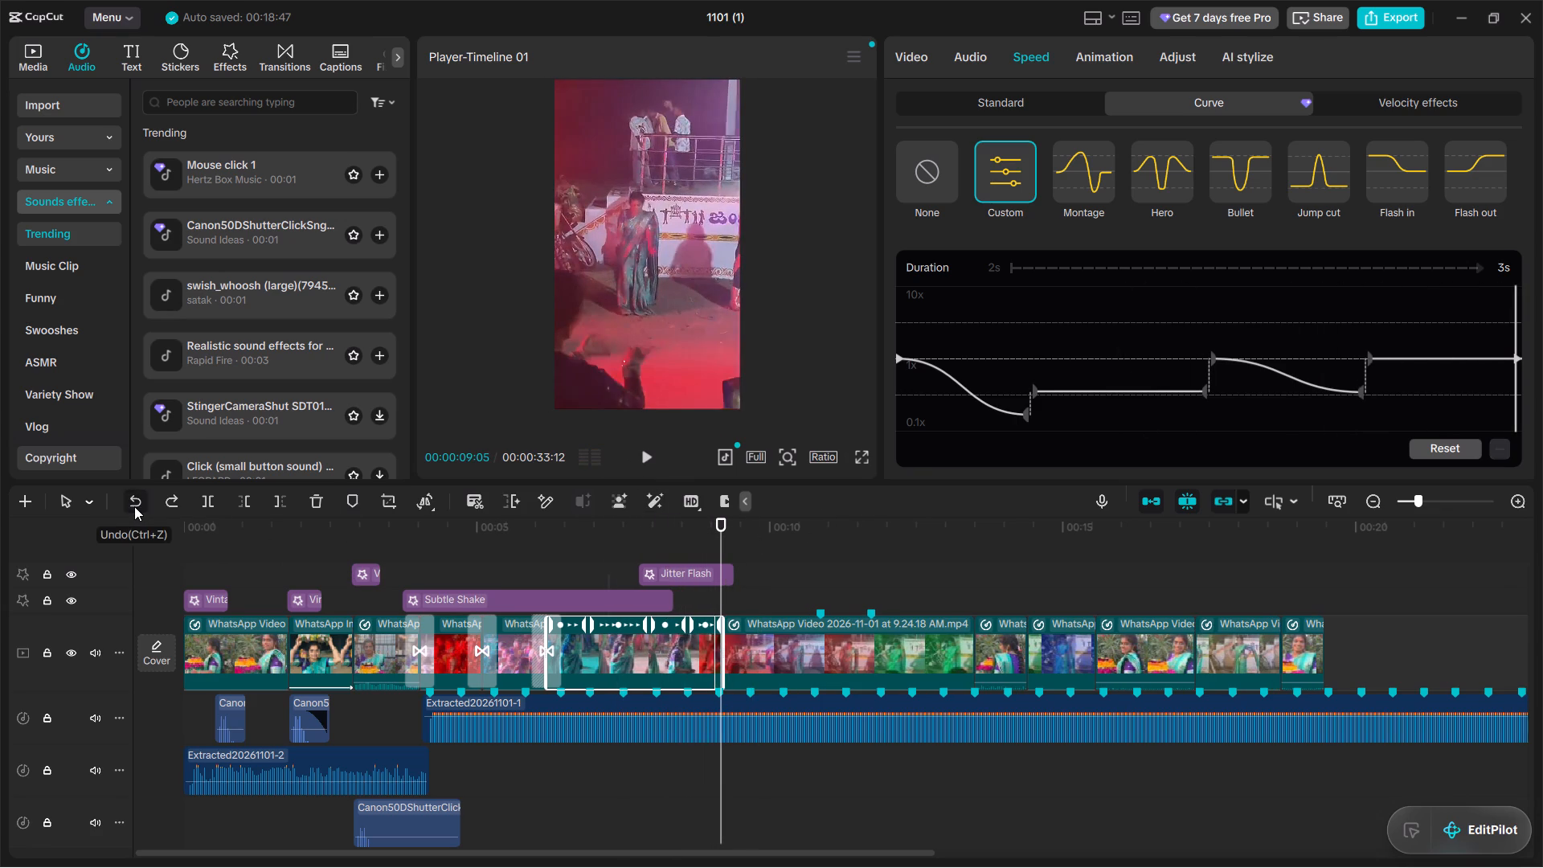
left_click(134, 506)
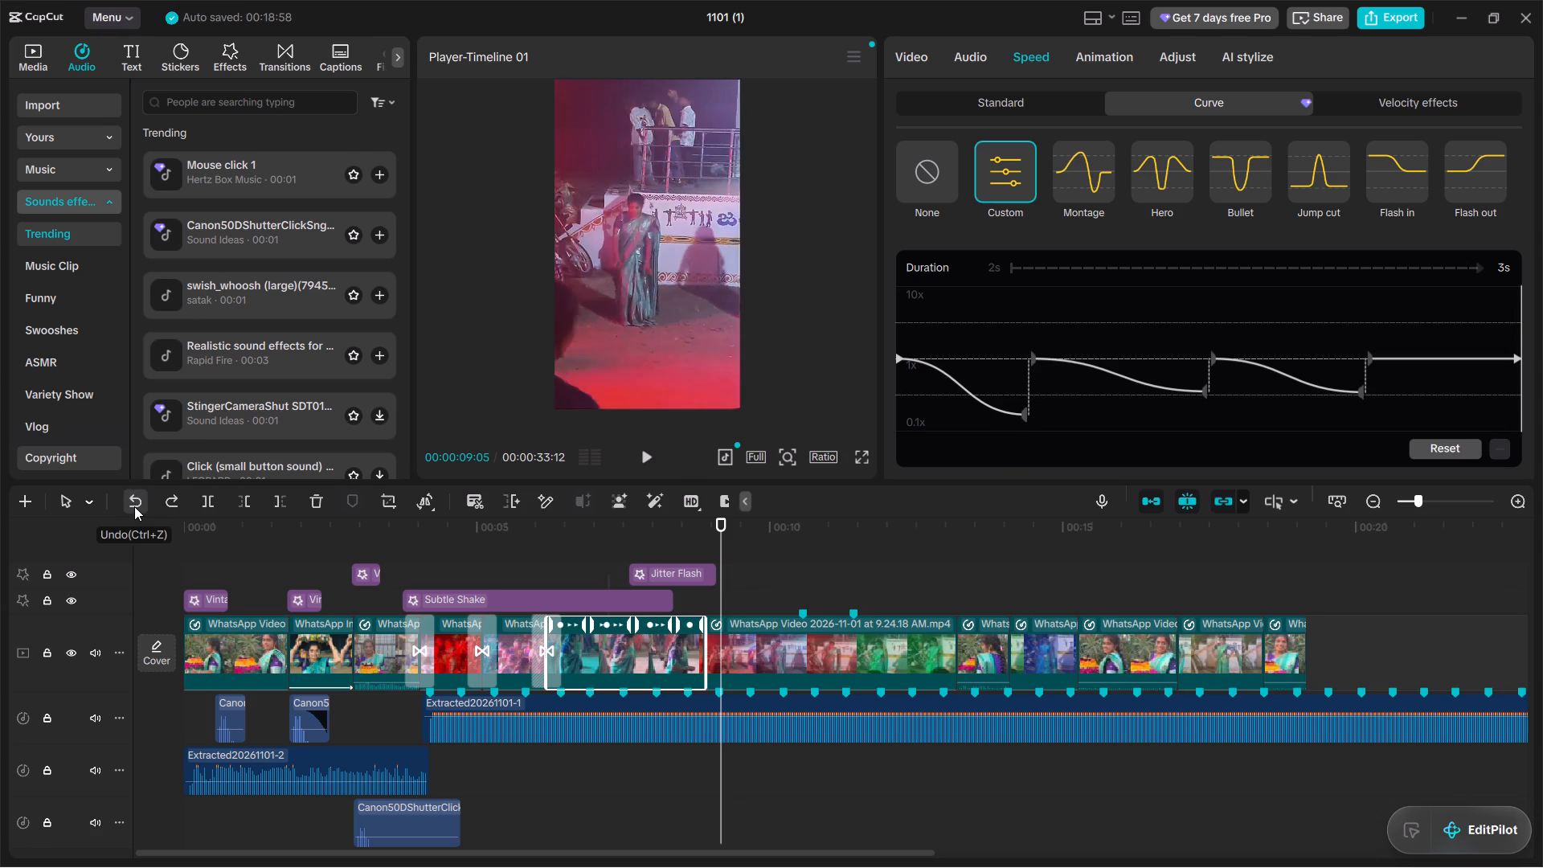
left_click(134, 506)
left_click(134, 506)
left_click(134, 506)
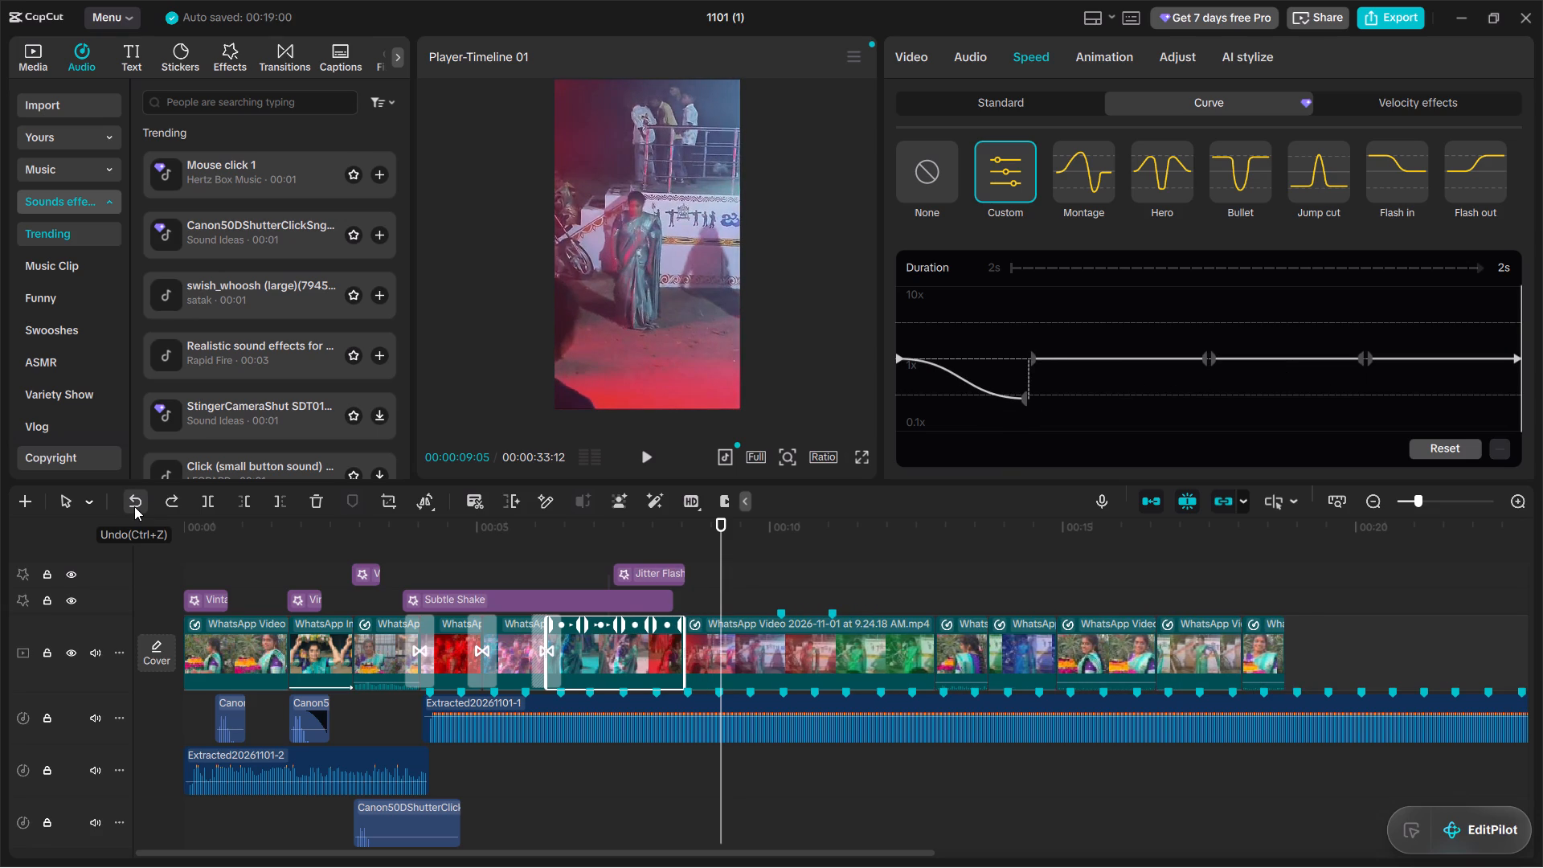
left_click(134, 506)
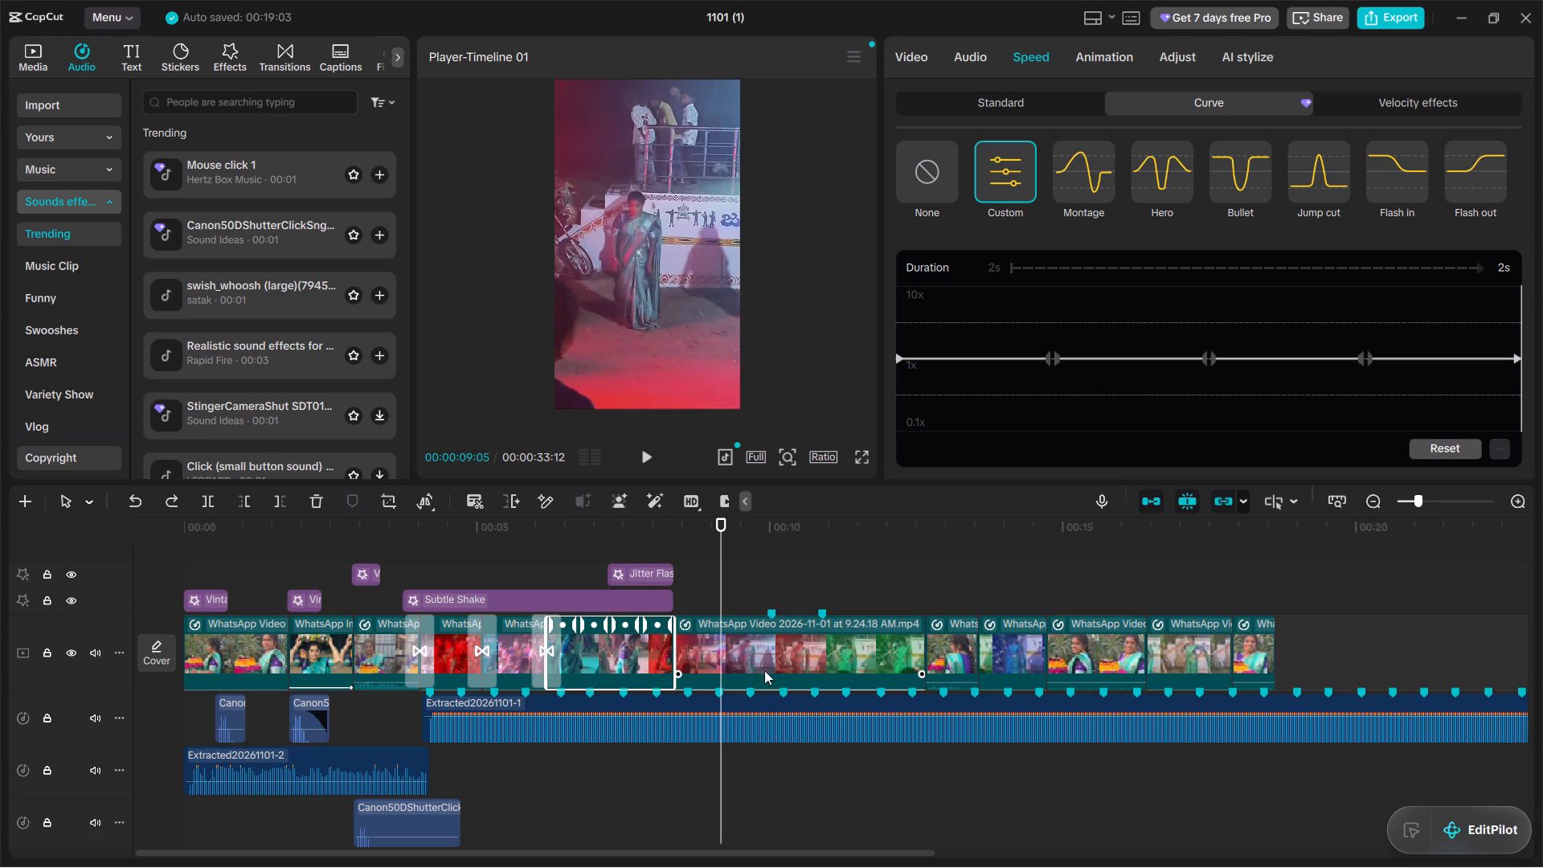
Replay the montage from the start of the sixth clip through the end of the last clip.
left_click_drag(721, 512, 681, 562)
left_click_drag(721, 527, 542, 600)
left_click(646, 463)
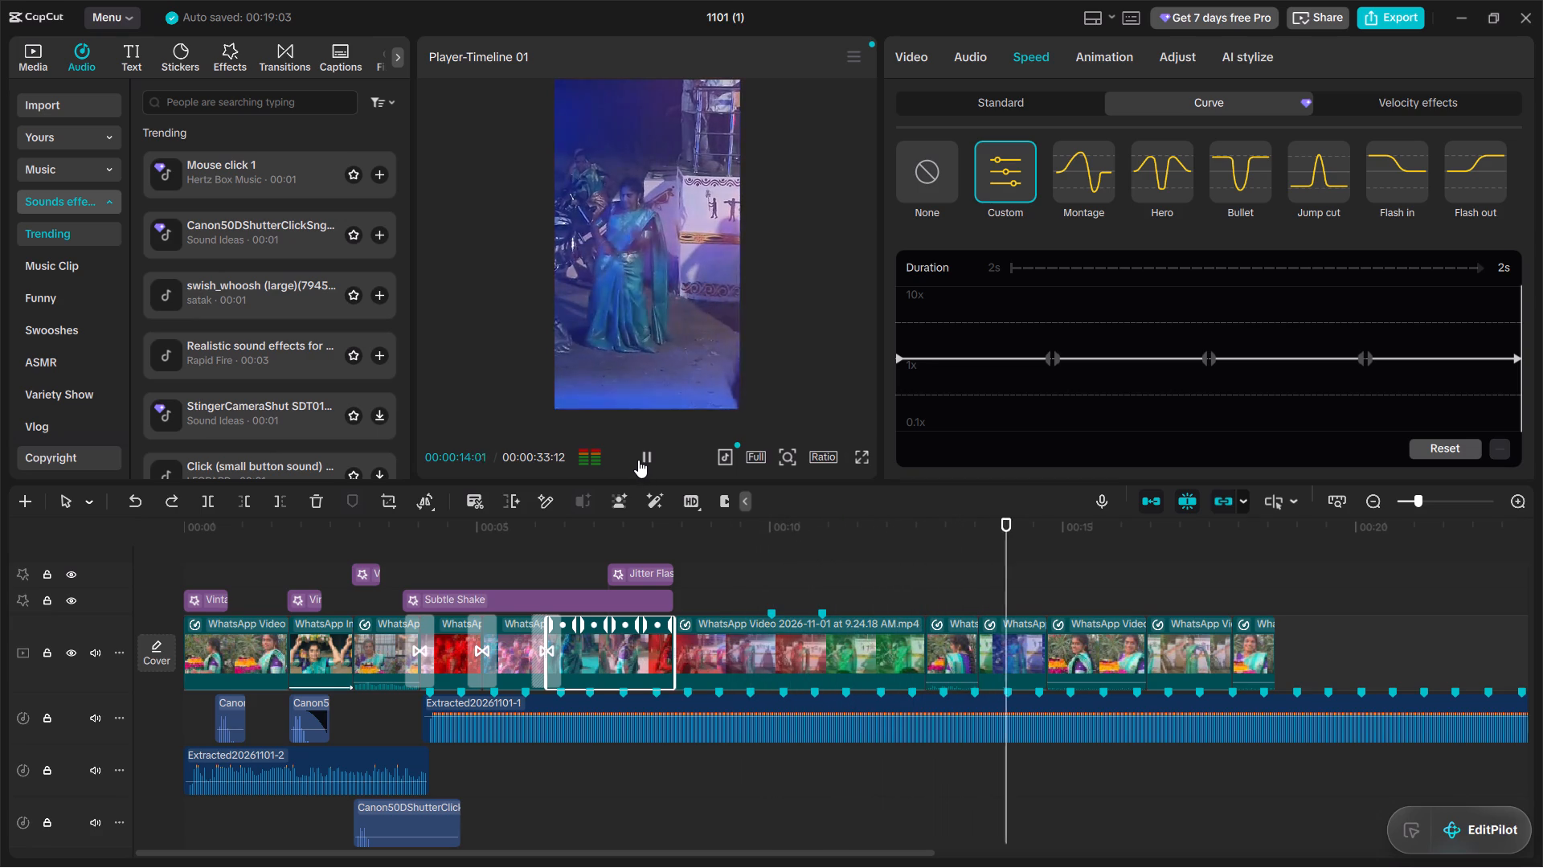
left_click(638, 460)
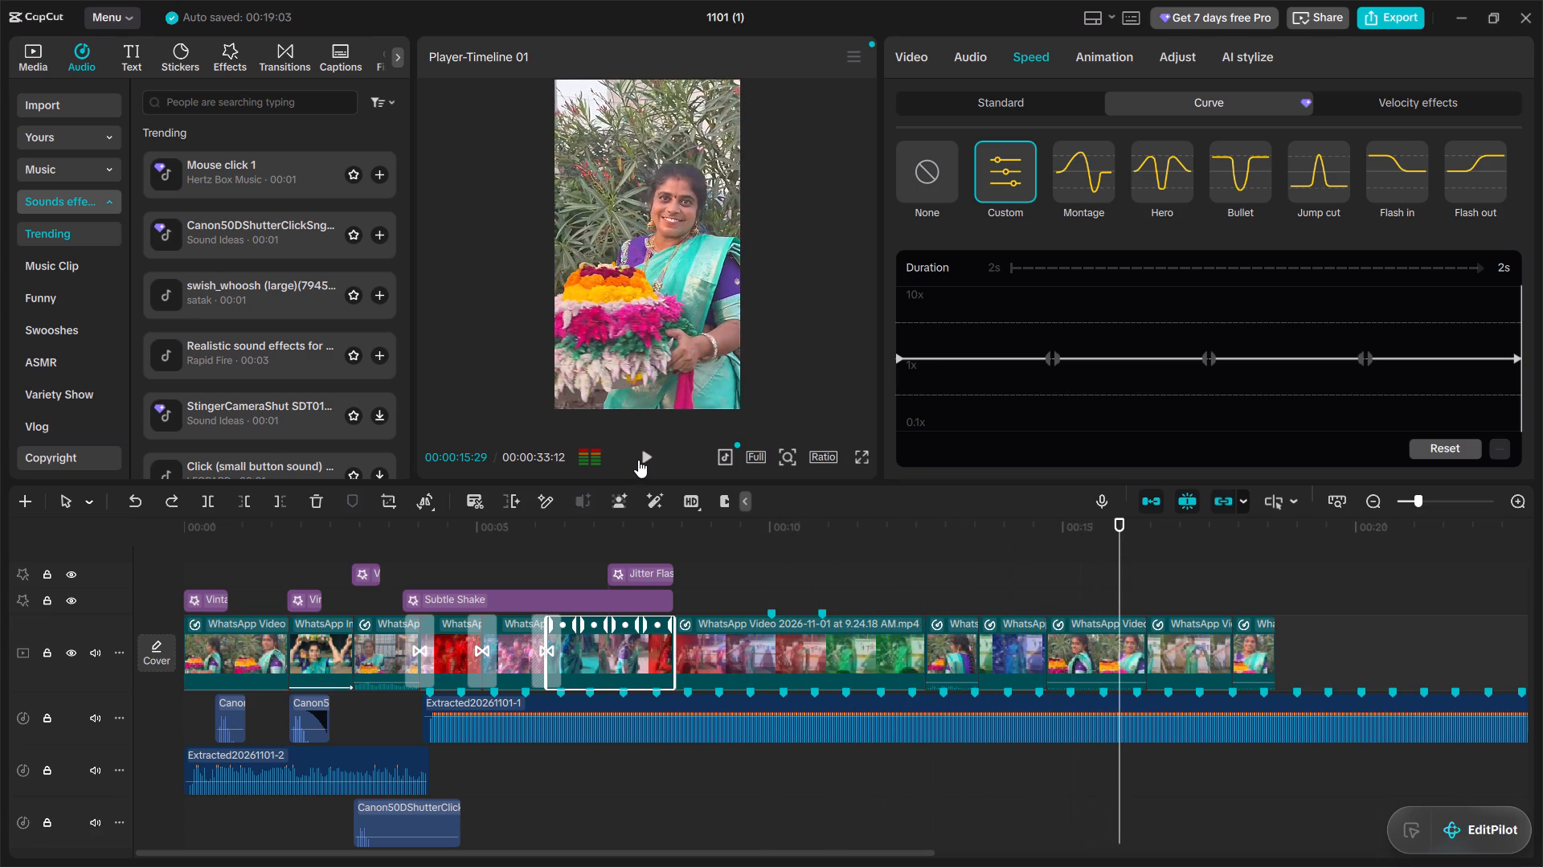
left_click(638, 460)
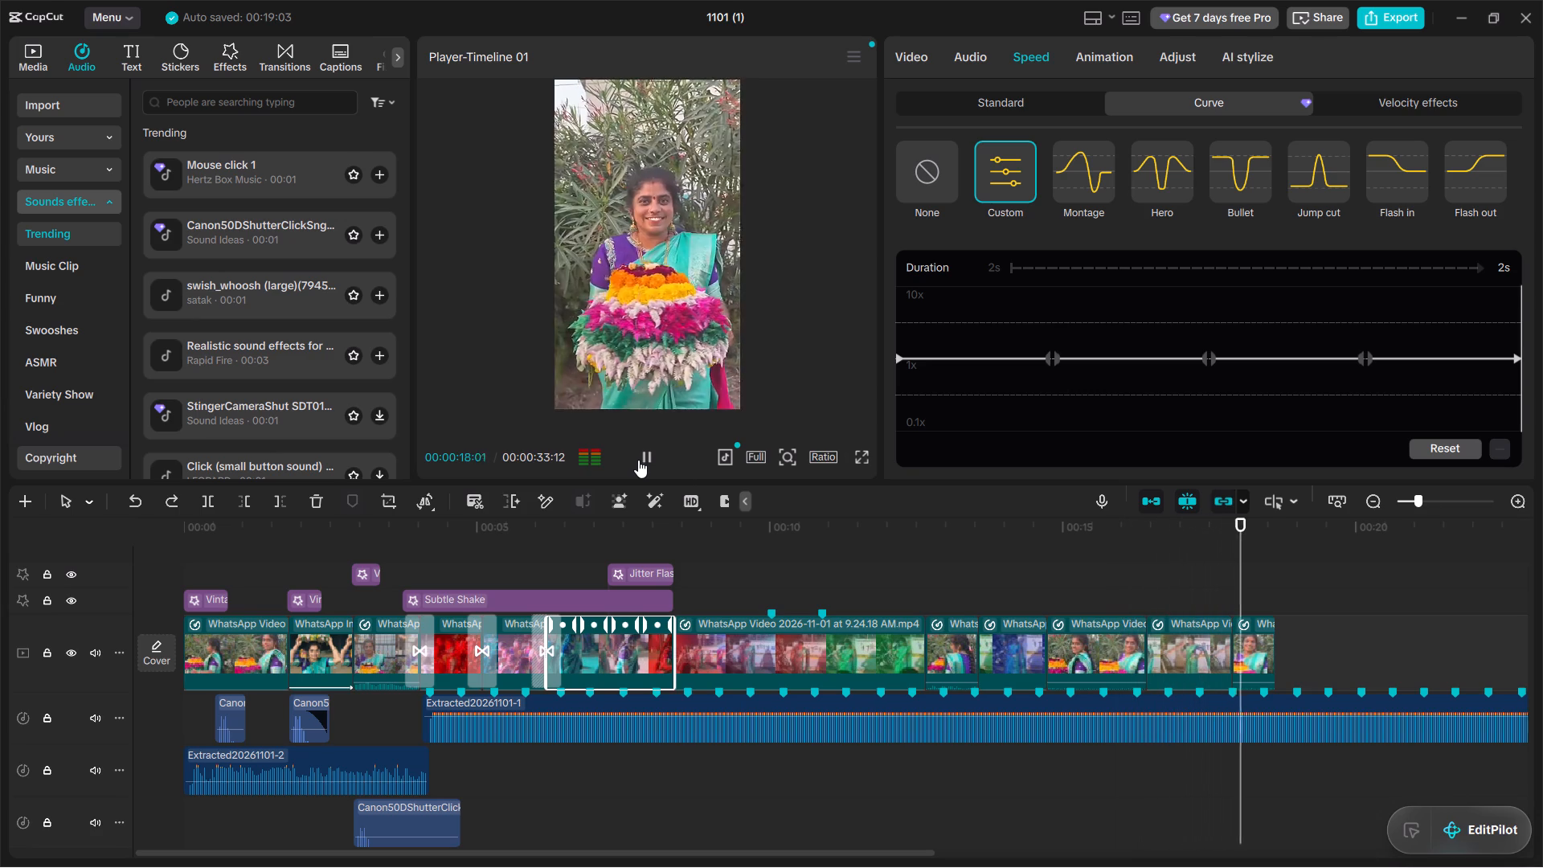
left_click(638, 460)
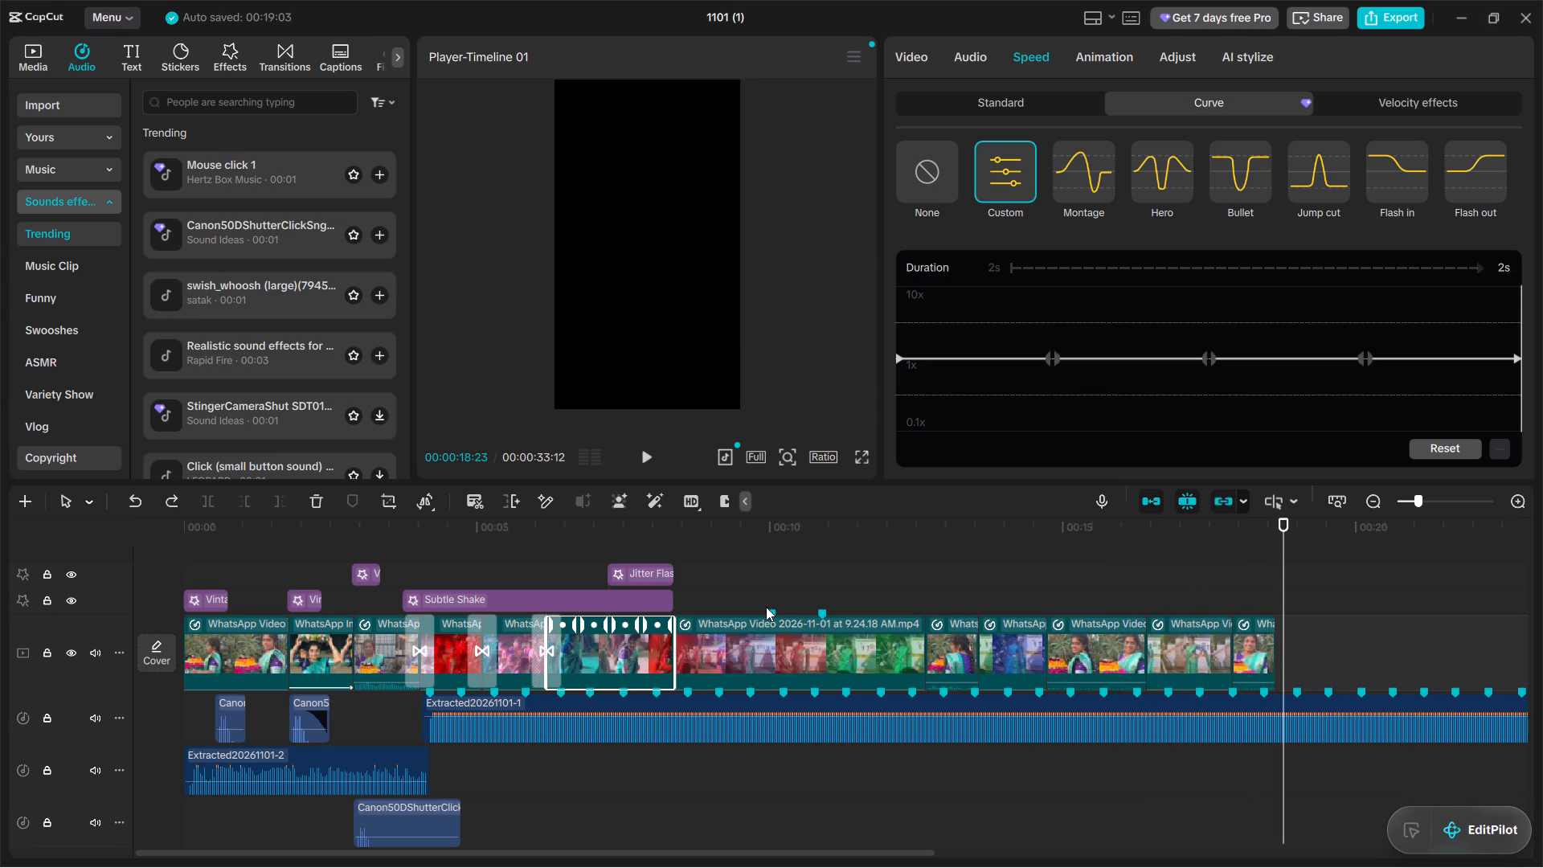
Inspect the speed curves of the long seventh clip and the short clip that follows it.
left_click(830, 665)
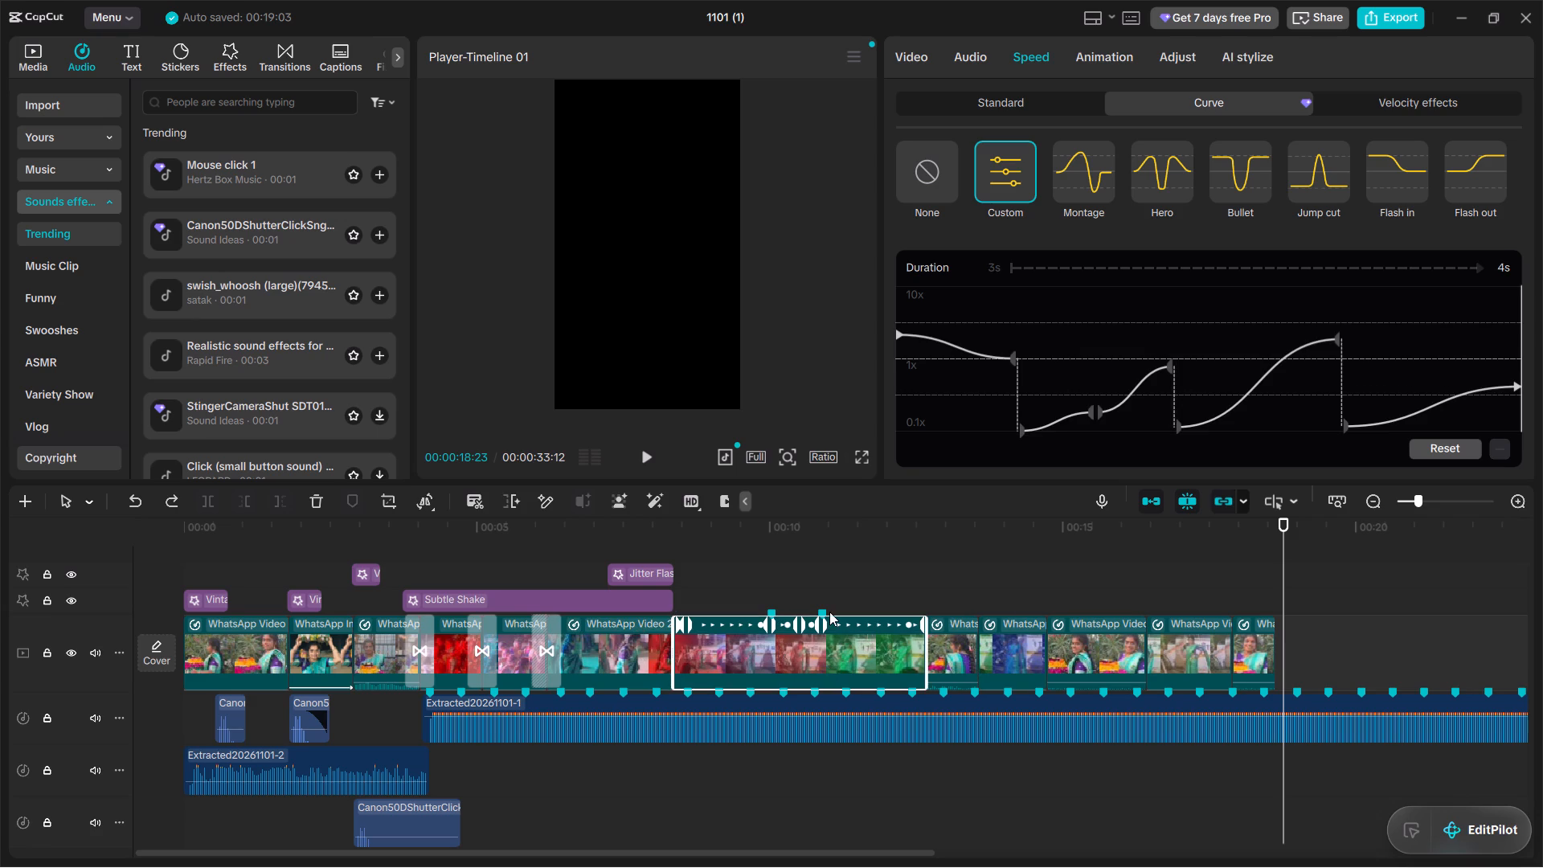
left_click(959, 653)
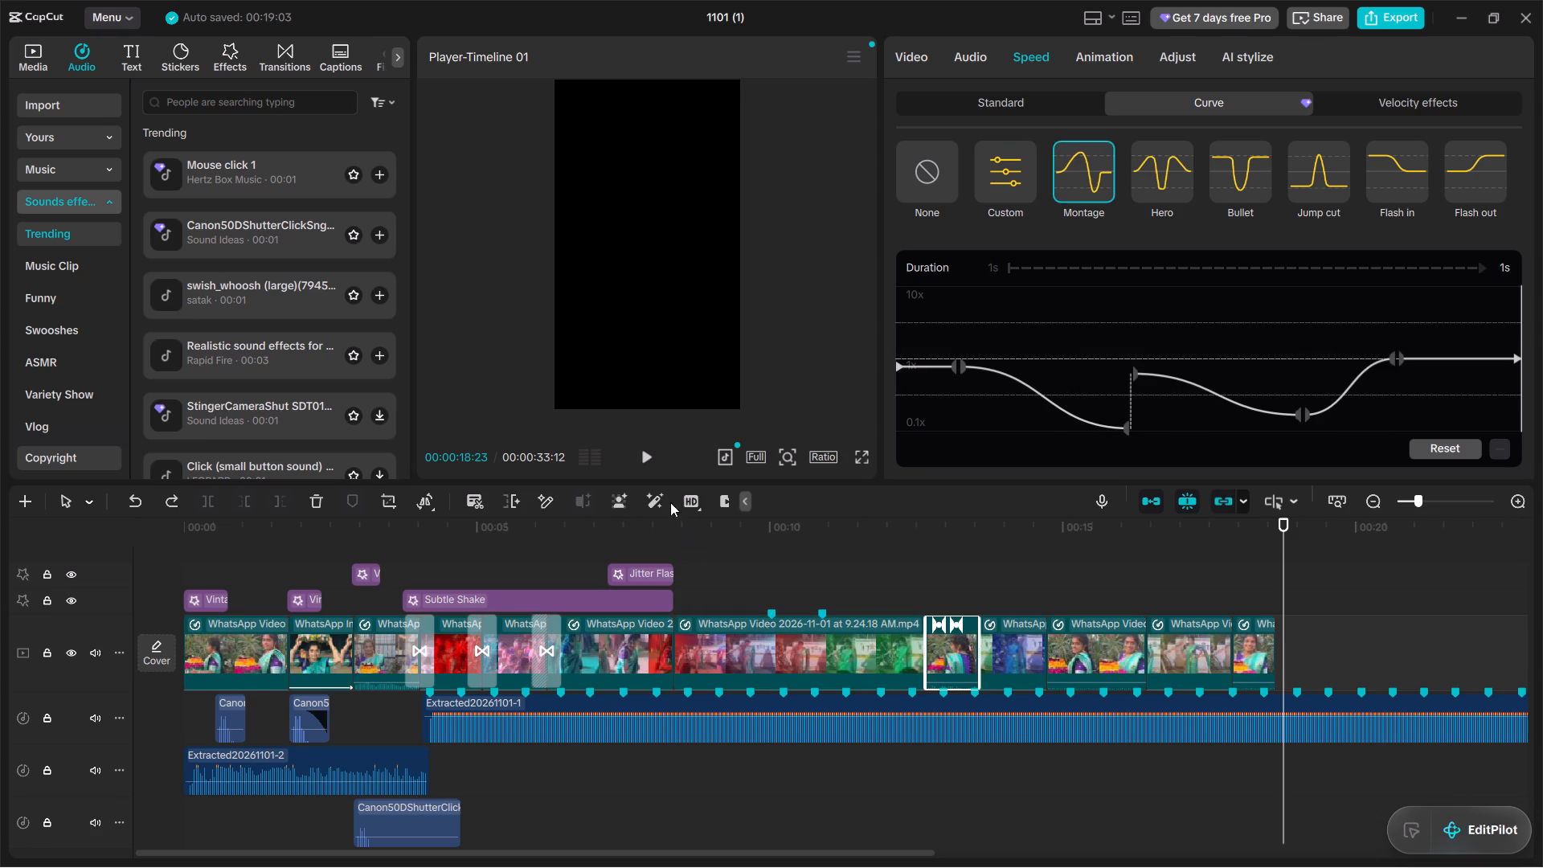
Open the video effects library.
left_click(225, 59)
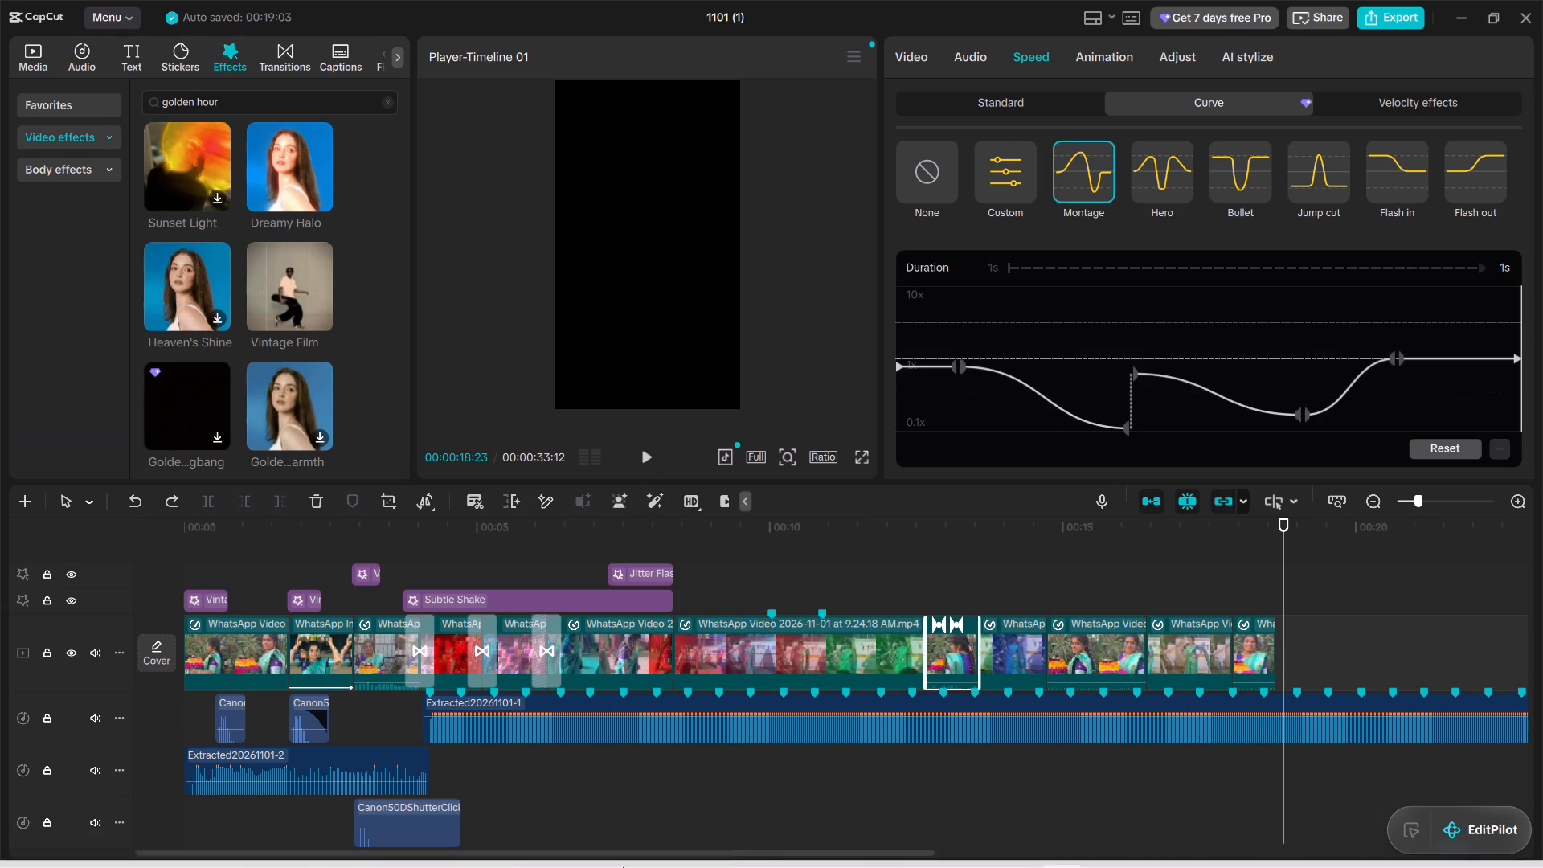
Launch the Kuro app from the recent system searches.
left_click(636, 851)
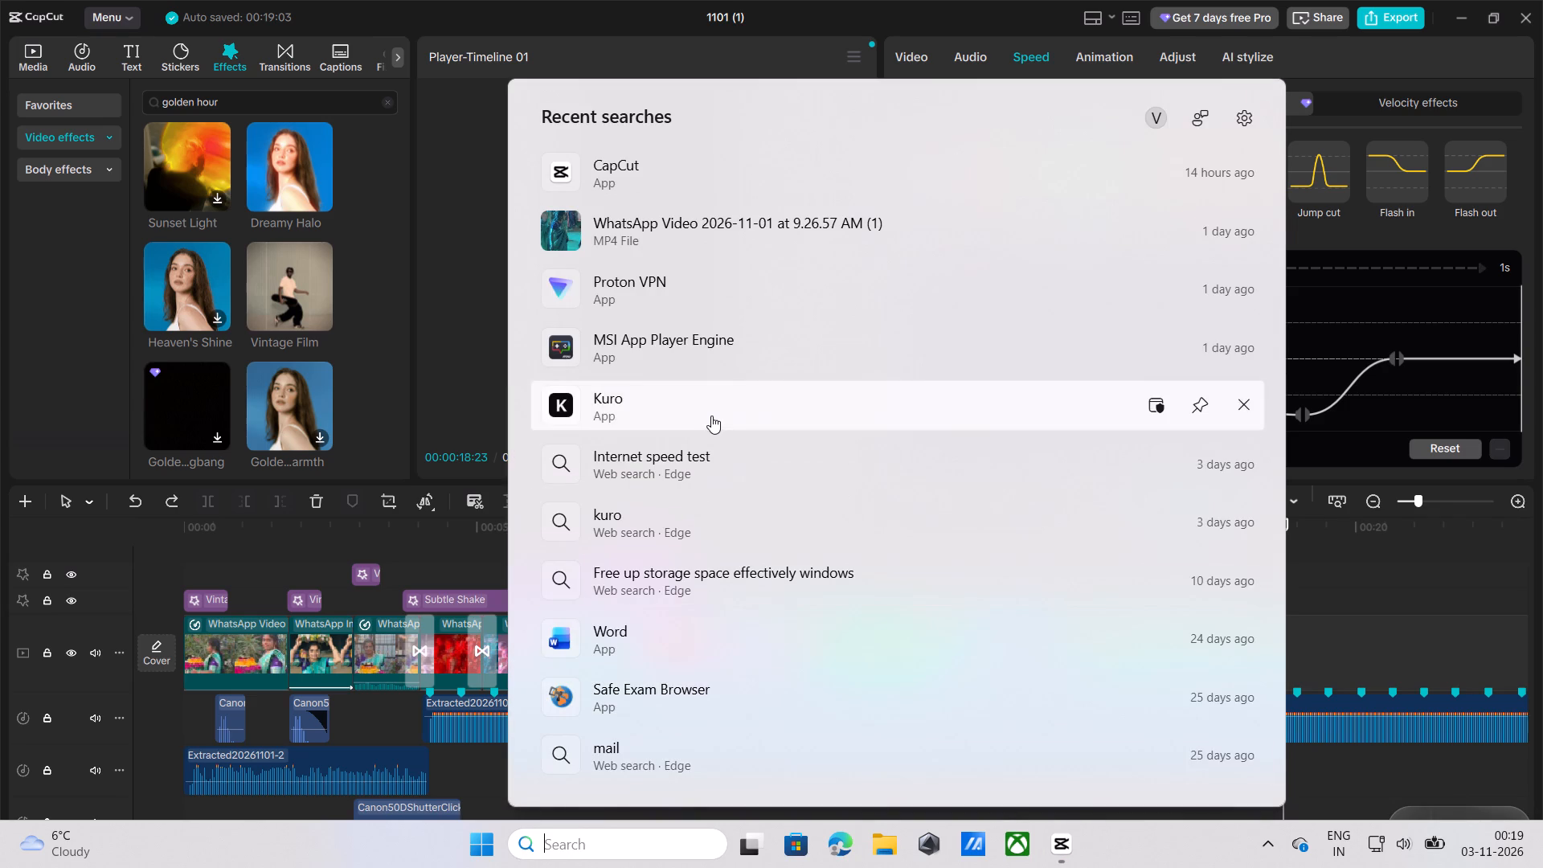
left_click(711, 416)
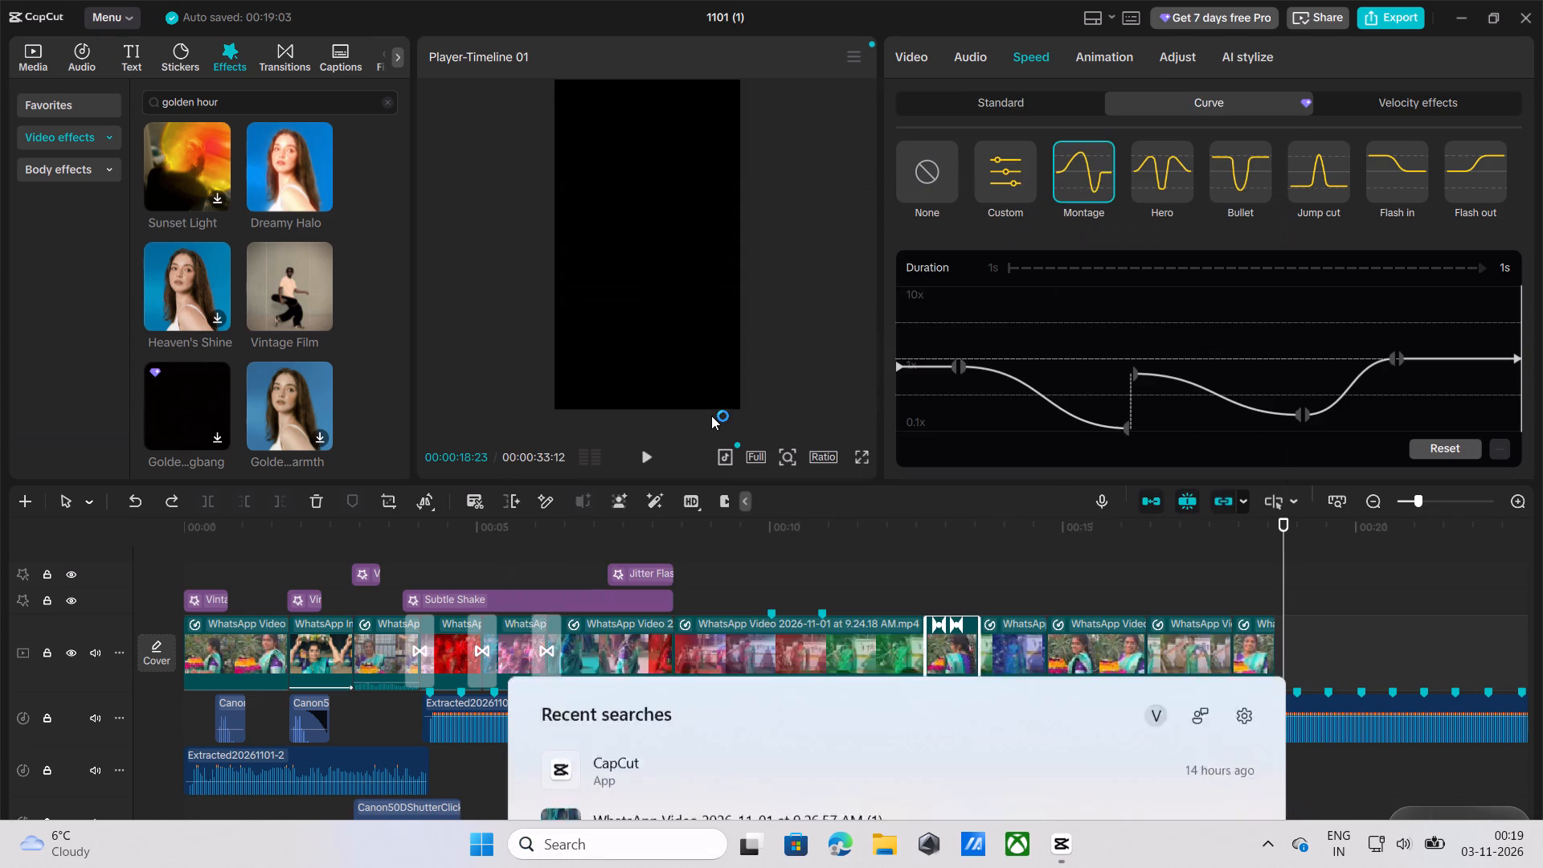
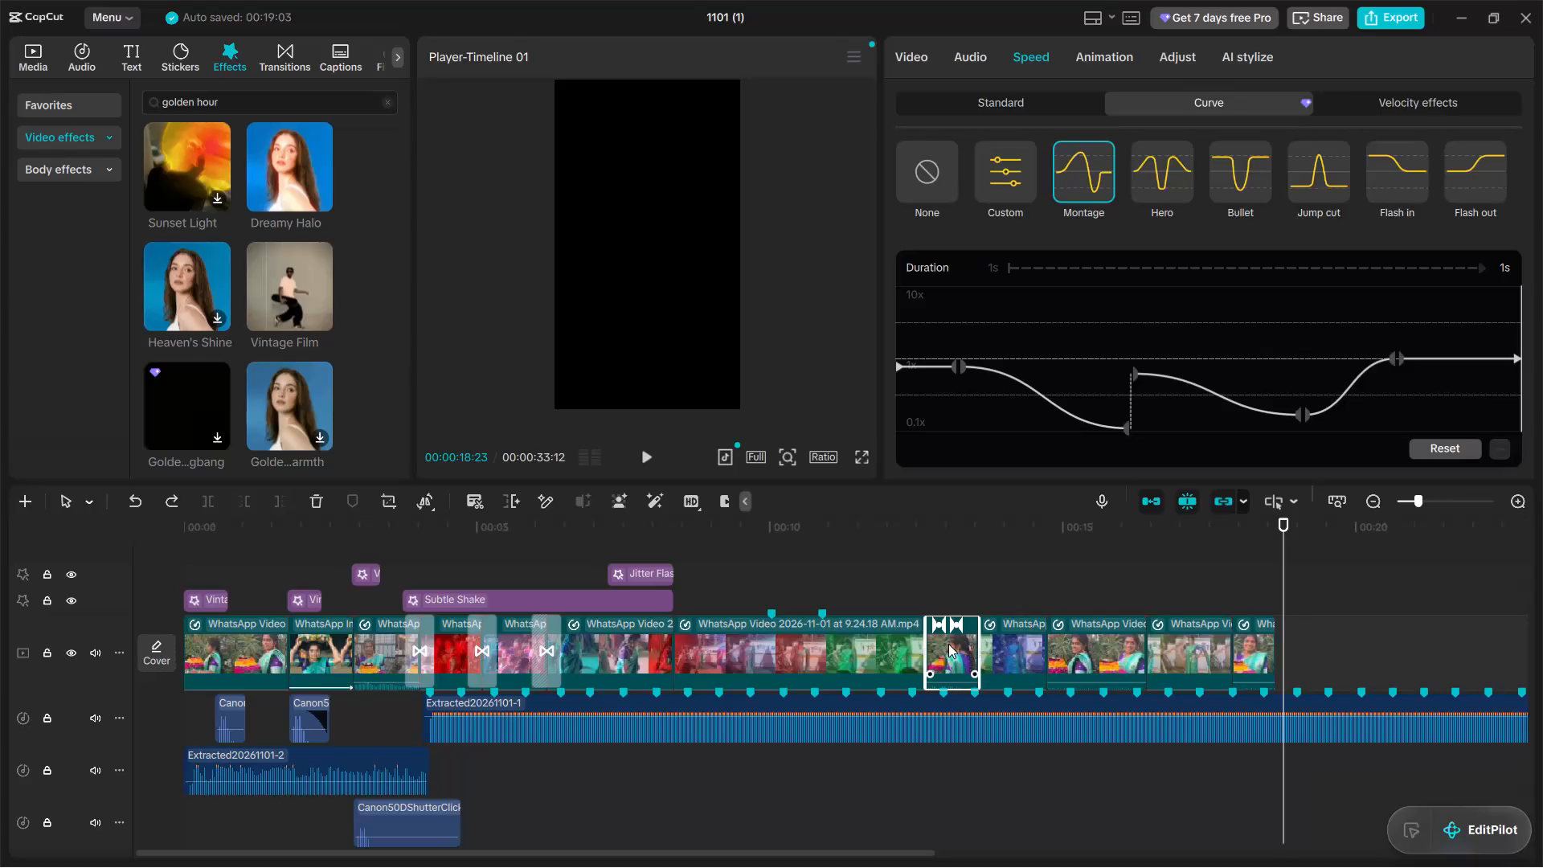
Preview the Sunset Light video effect from the golden hour results.
left_click(190, 160)
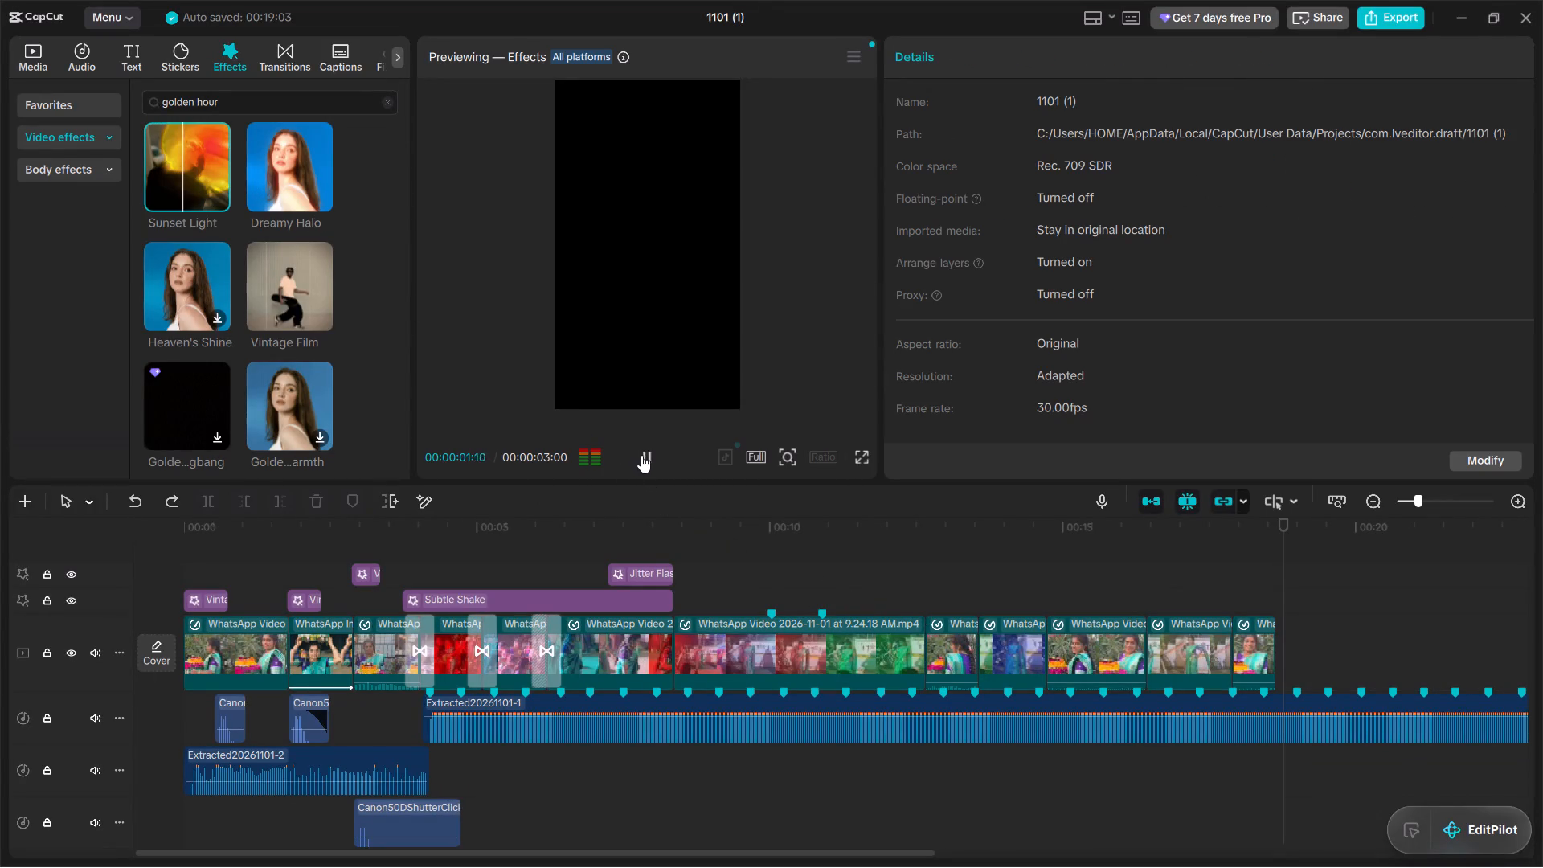
left_click(645, 457)
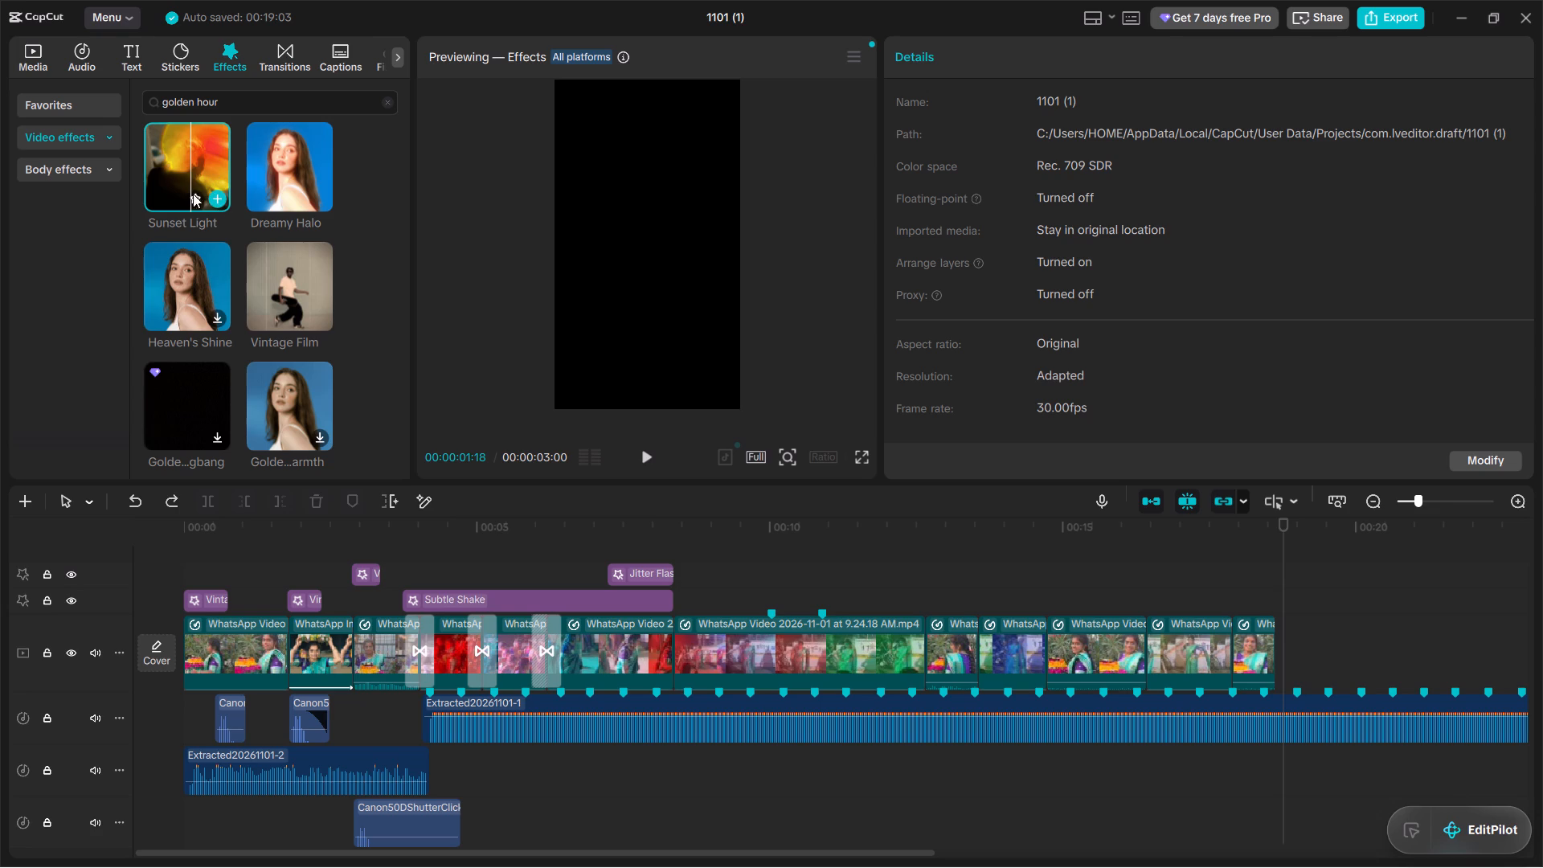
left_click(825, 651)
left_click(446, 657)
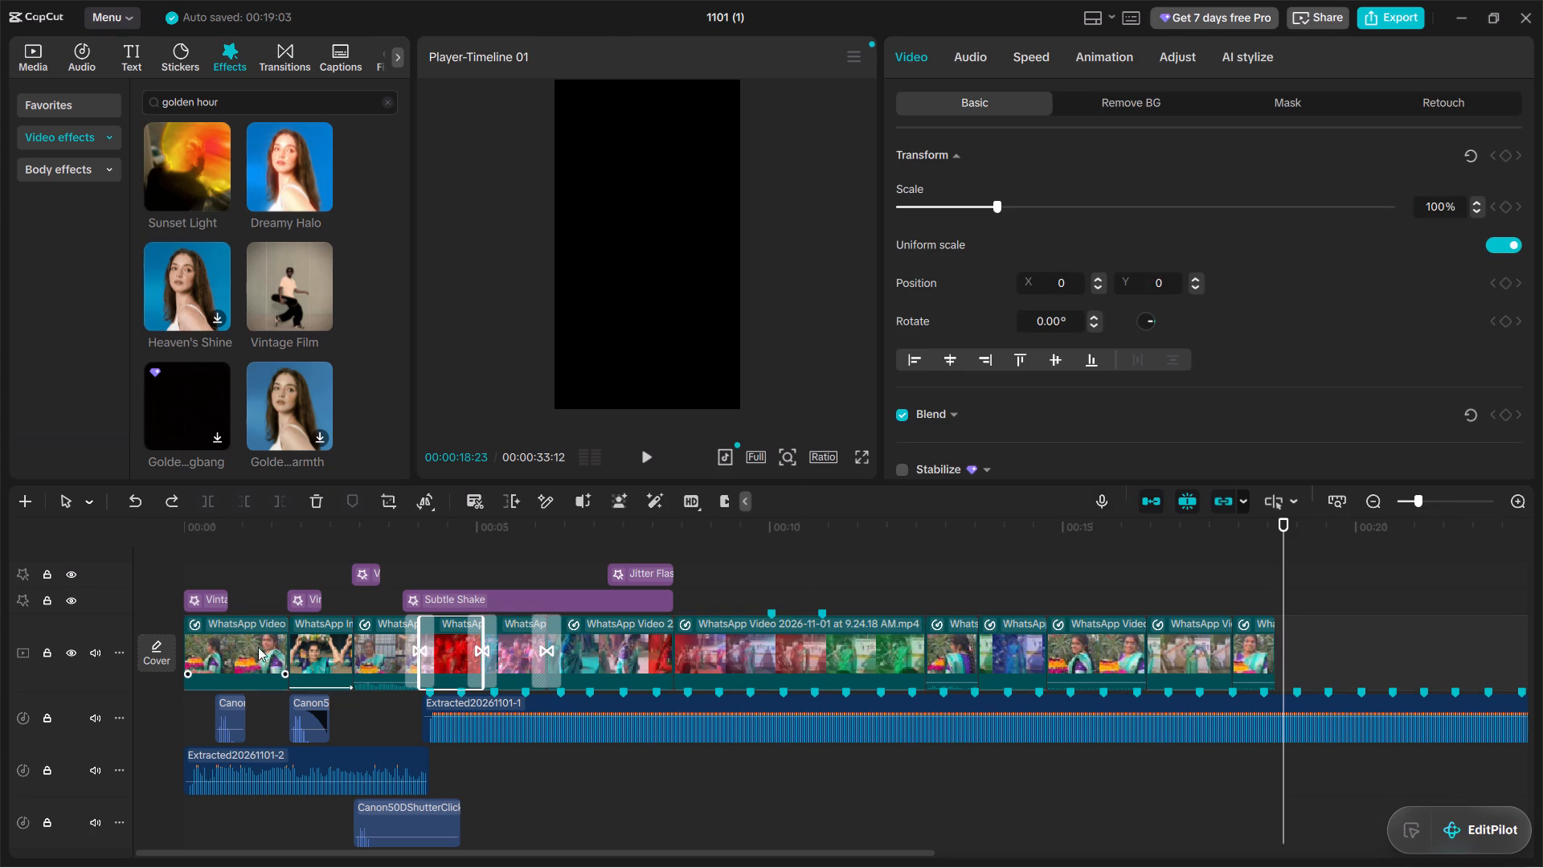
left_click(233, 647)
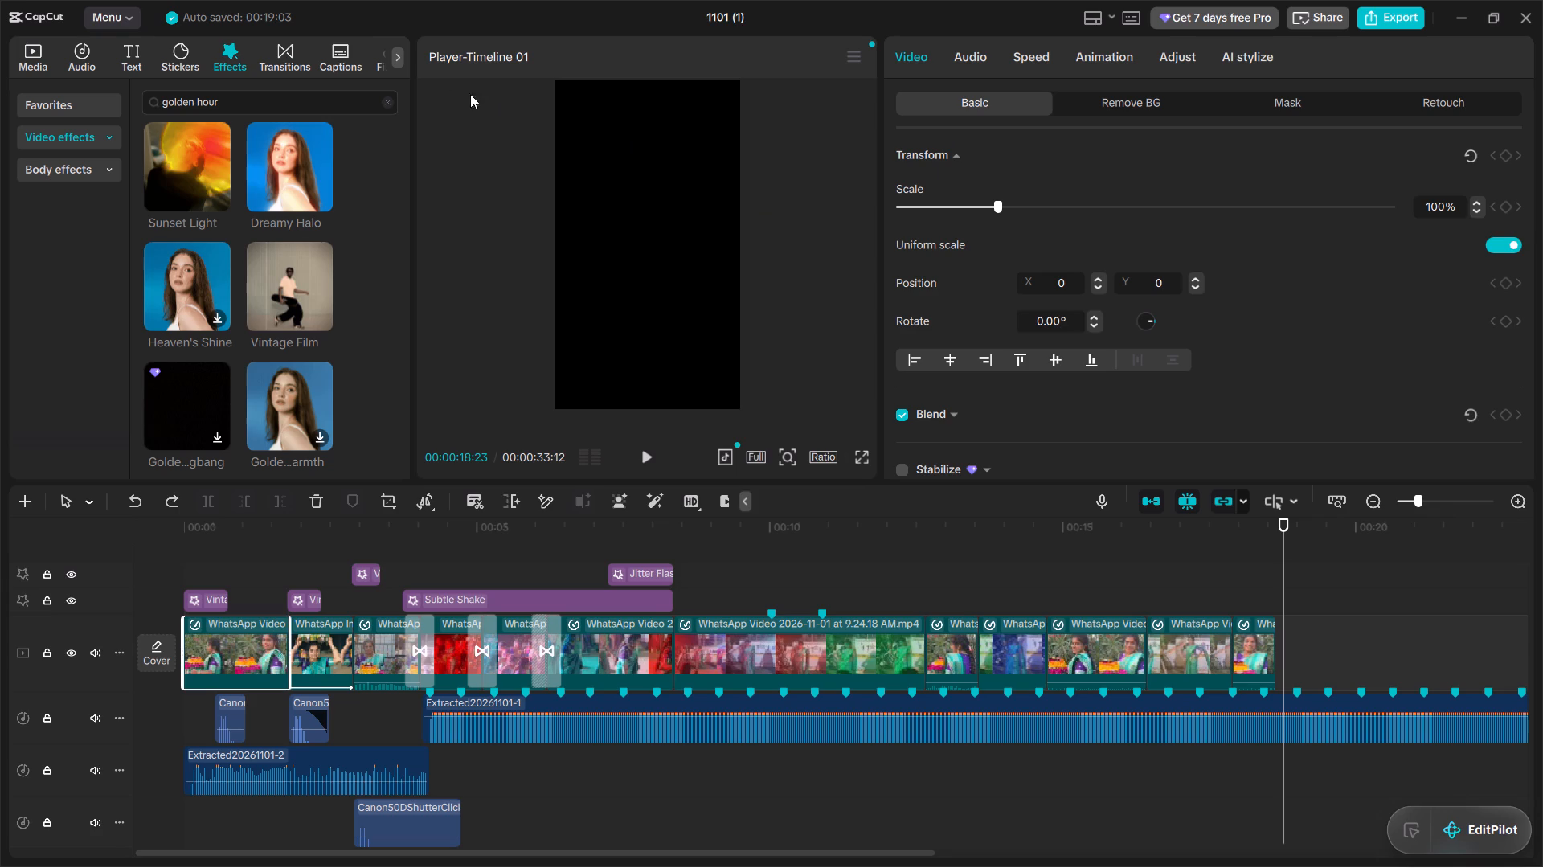
Leave the editor for the home screen and reopen the project 1101 (1).
left_click(112, 12)
left_click(136, 218)
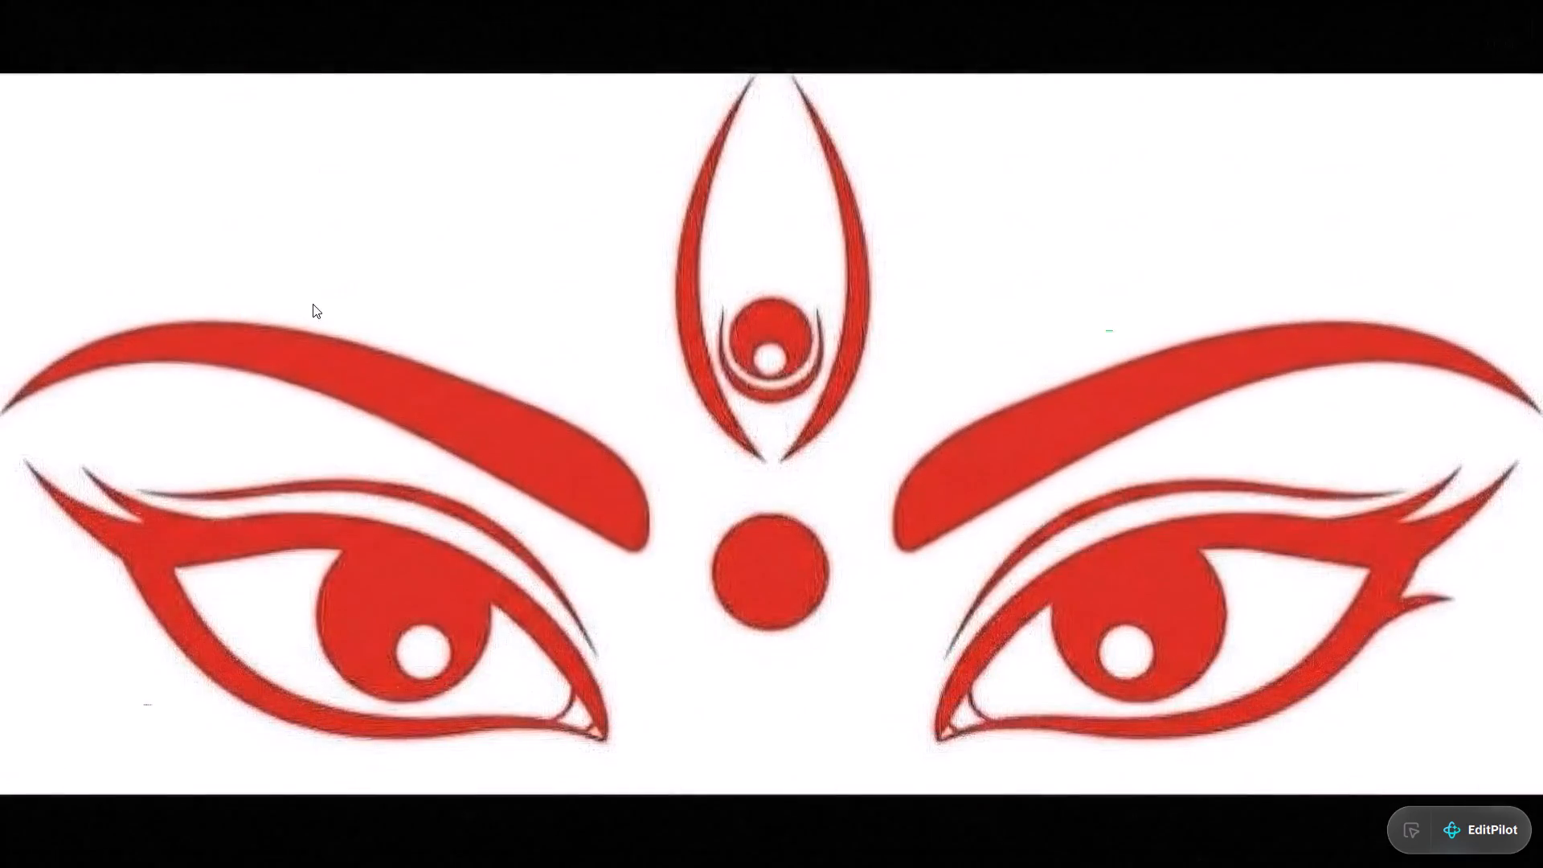
scroll(501, 530, "down", 1)
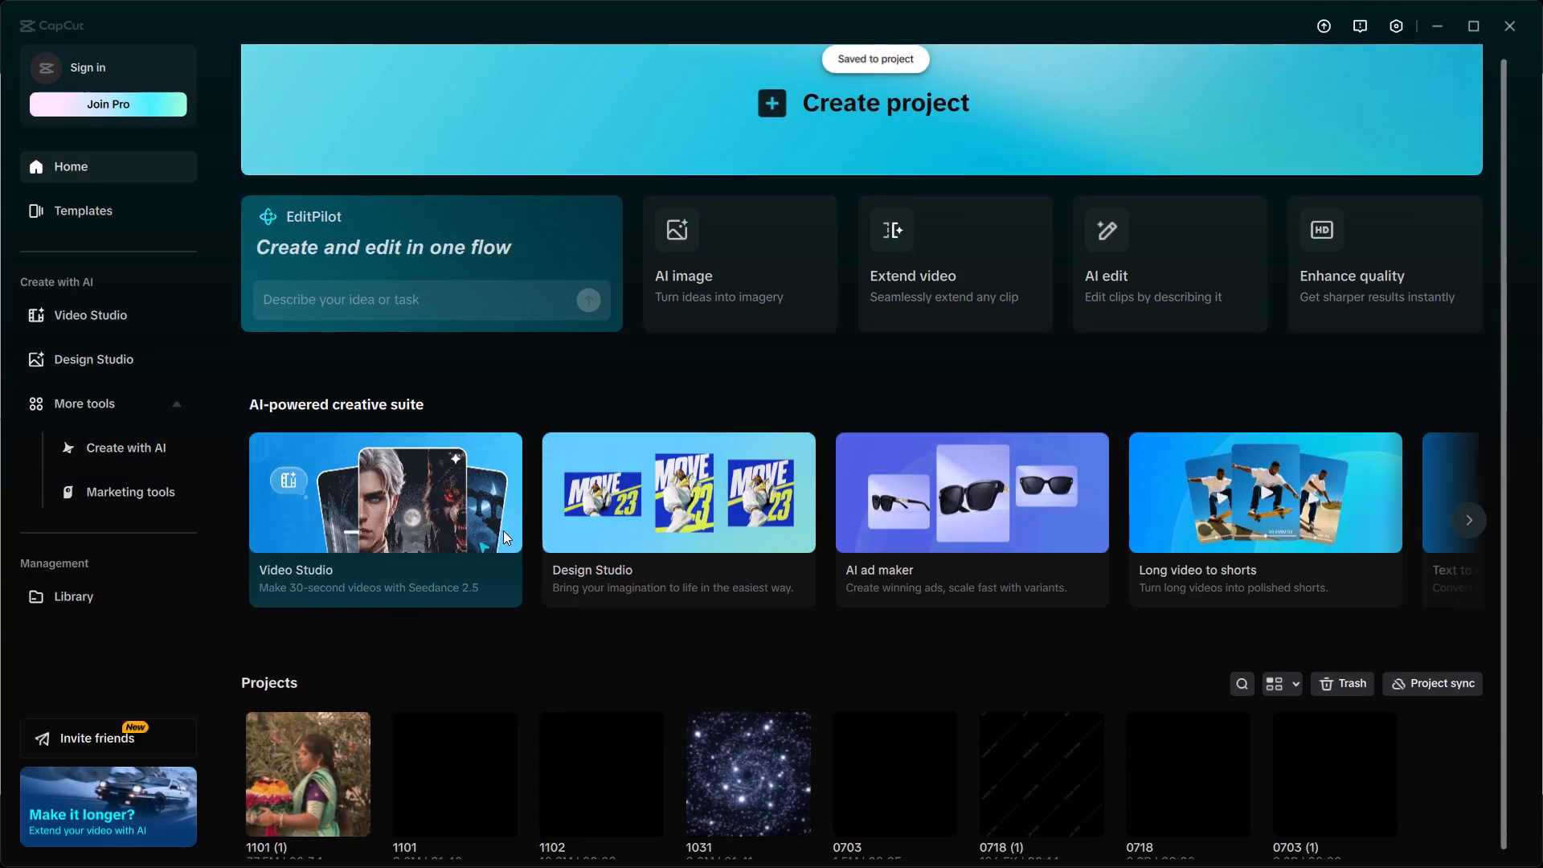
scroll(510, 534, "up", 1)
scroll(511, 534, "down", 3)
left_click(334, 777)
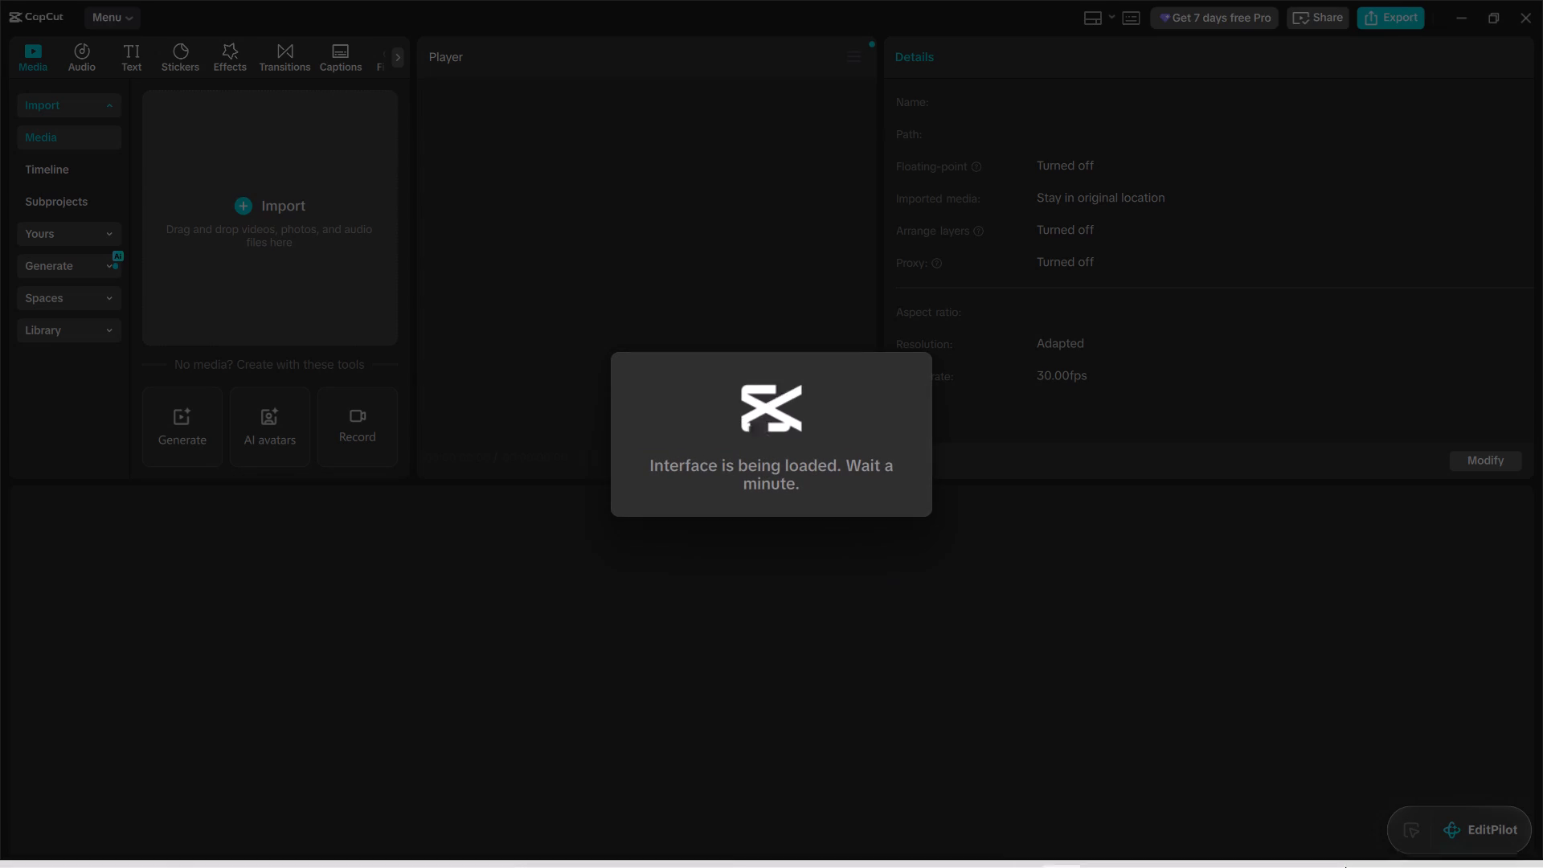
Open the system quick settings with the network and sound controls while the project loads.
left_click(1391, 852)
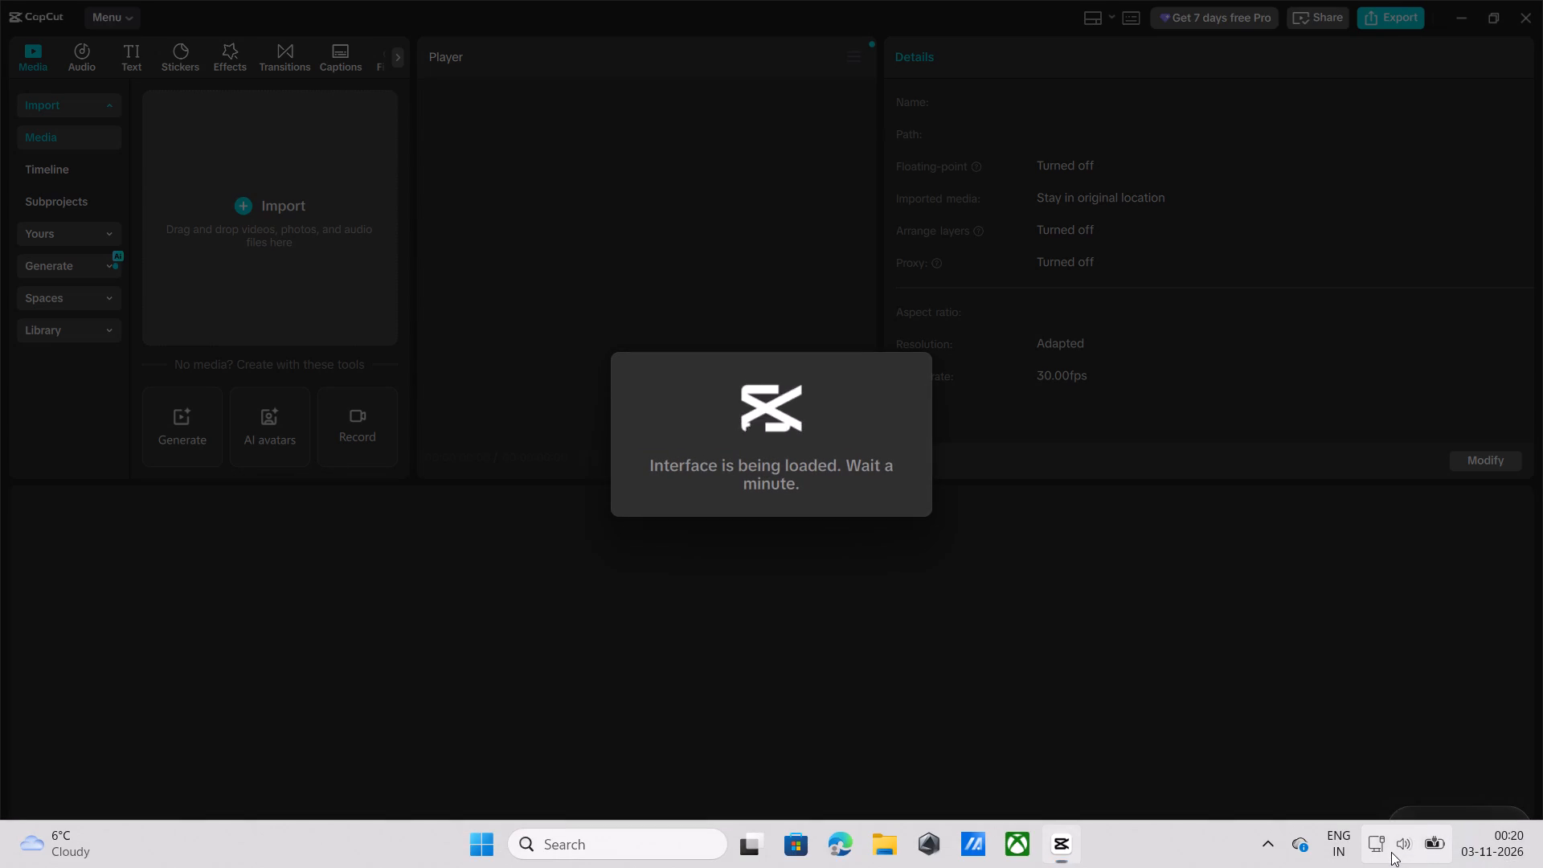
left_click(1385, 847)
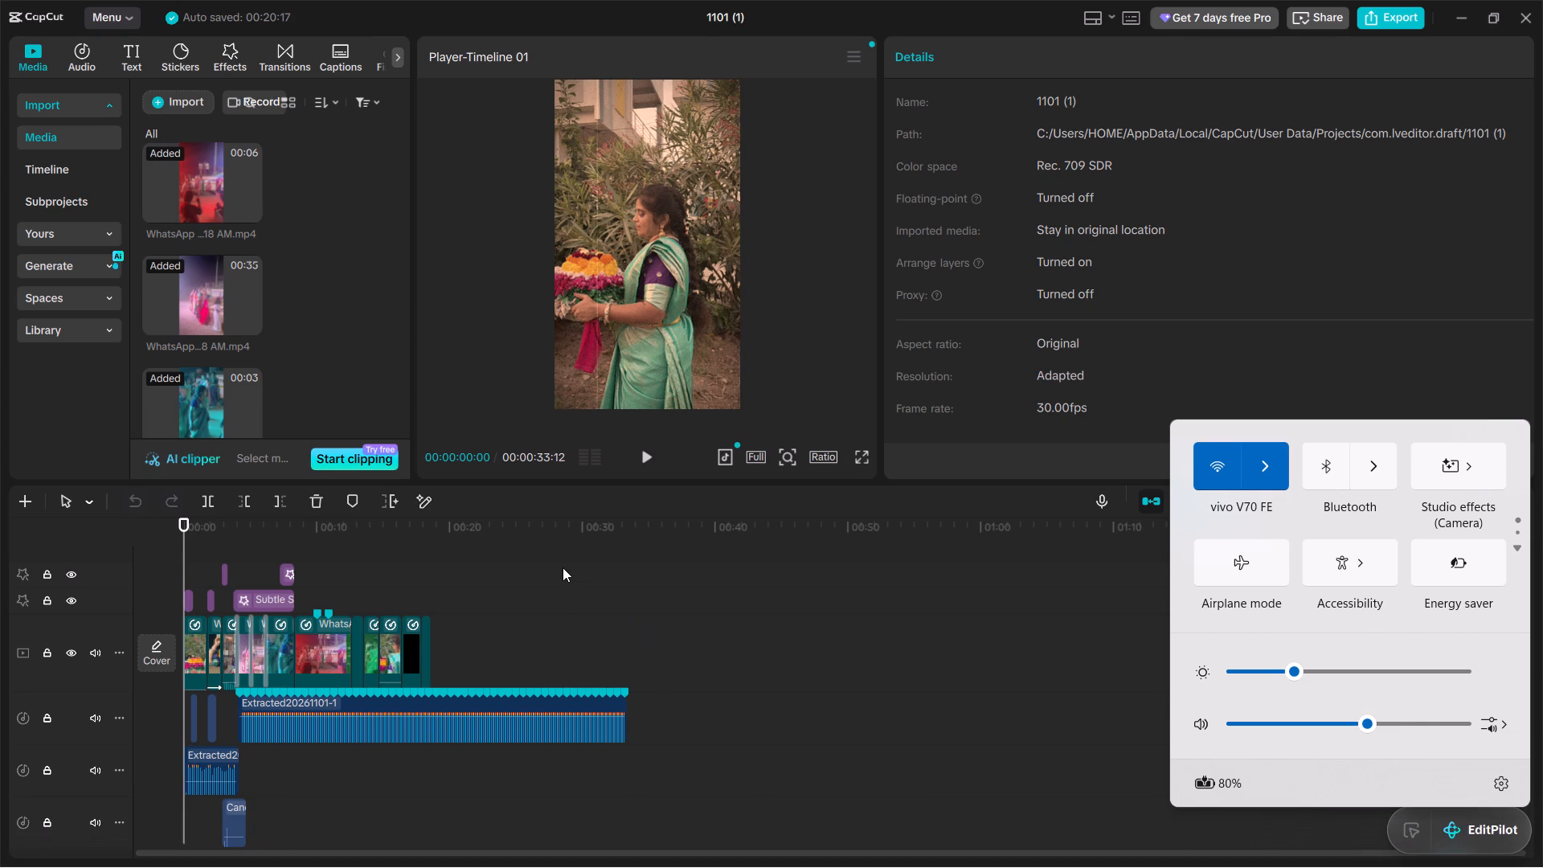
Select the long red and green dance clip directly after the Subtle Shake effect on the main video track.
scroll(563, 567, "up", 3, "ctrl")
scroll(563, 567, "right", 1)
scroll(595, 575, "up", 6, "ctrl")
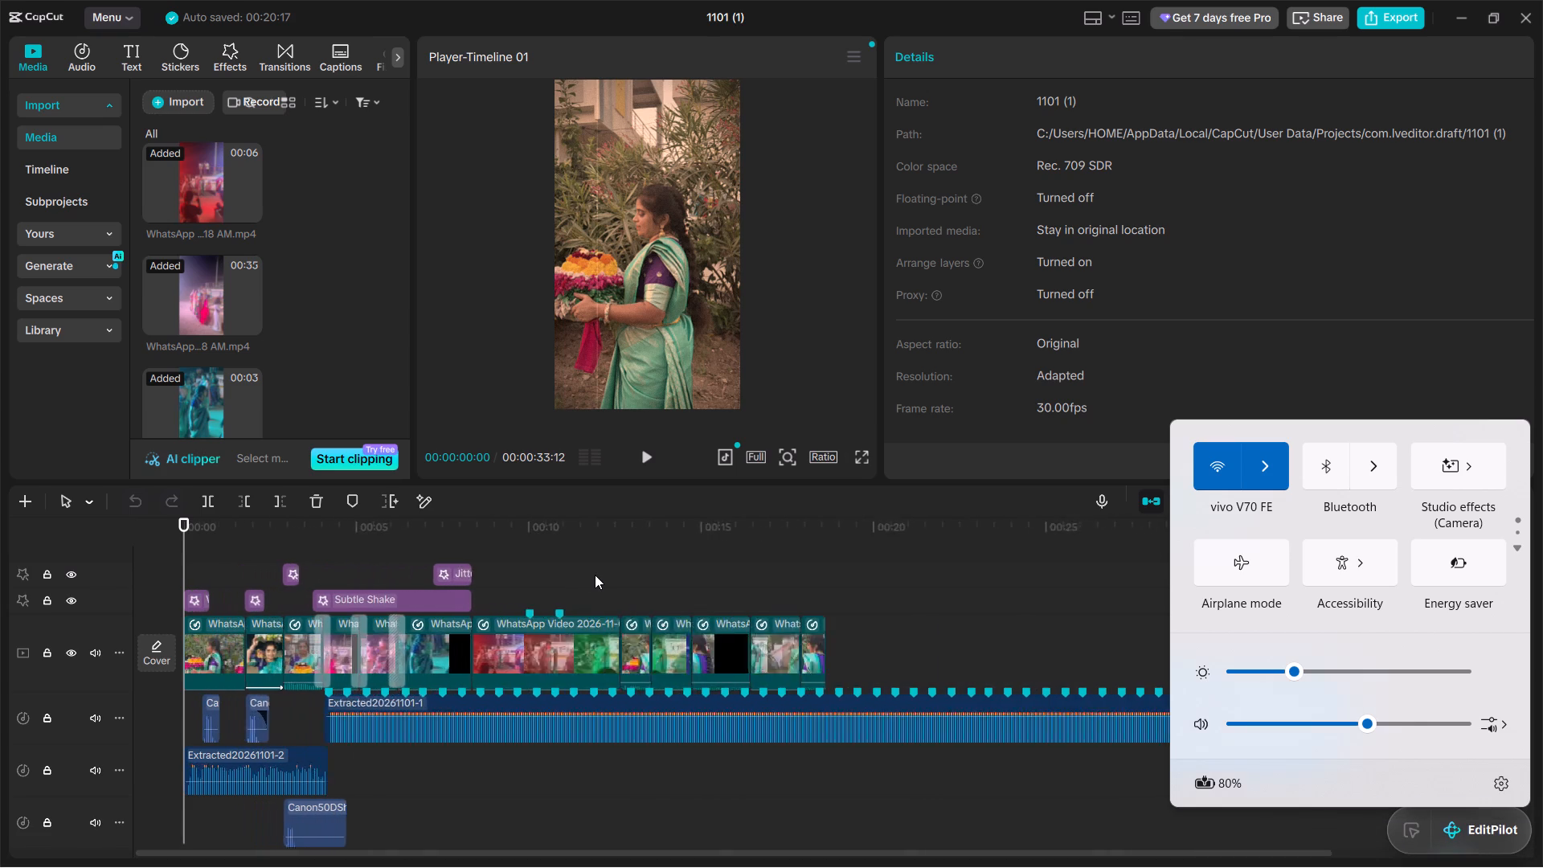
scroll(595, 575, "up", 4, "ctrl")
left_click(665, 646)
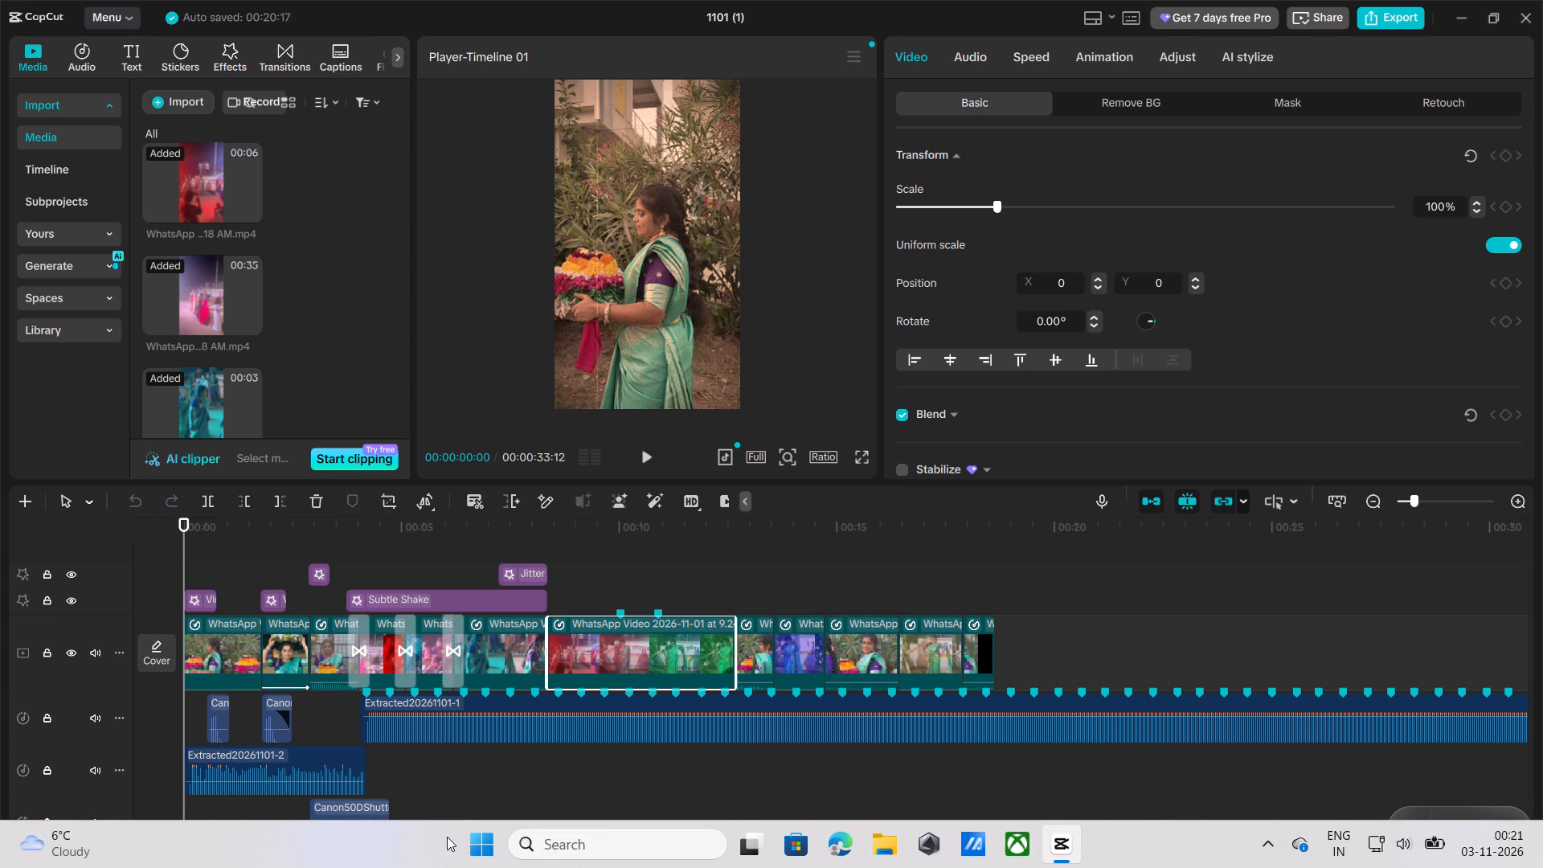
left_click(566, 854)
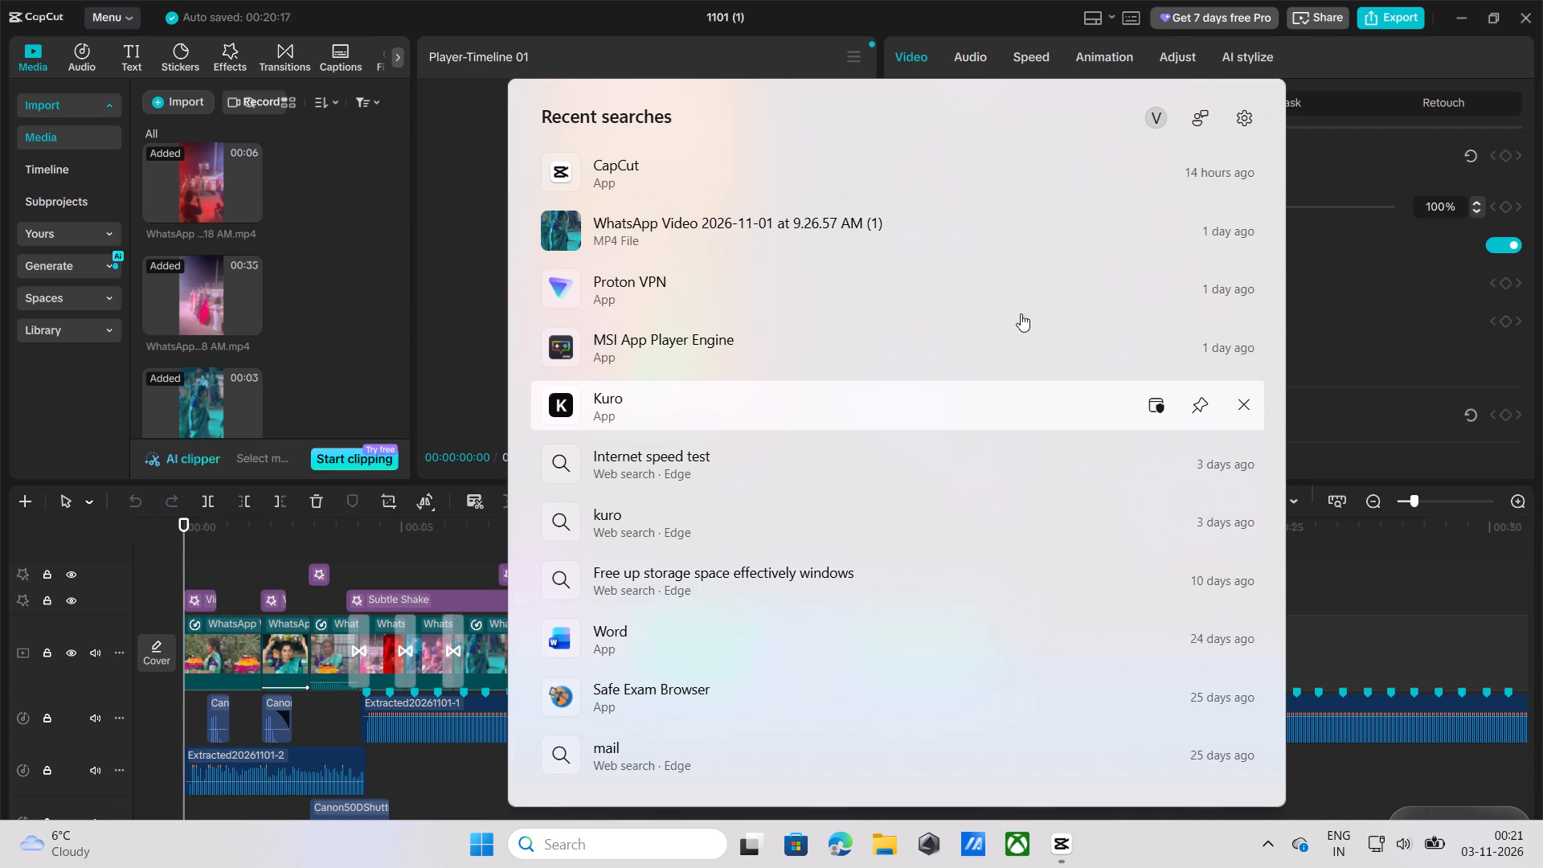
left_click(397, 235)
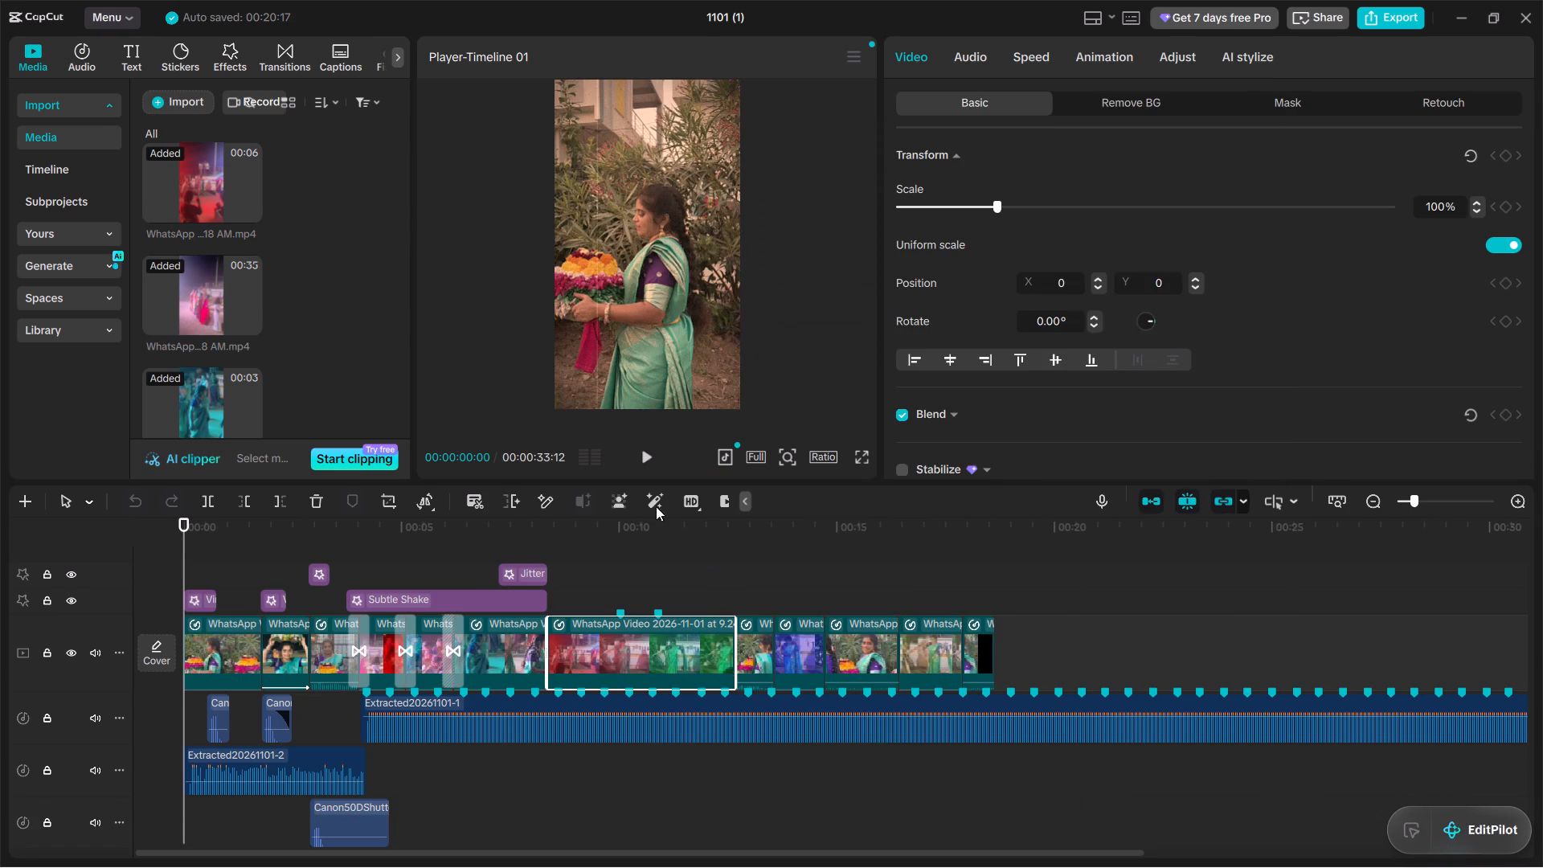
Reselect the long red and green dance clip and preview it, scrubbing from about 00:00:09:04 to 00:00:12:13.
left_click(766, 657)
left_click(665, 641)
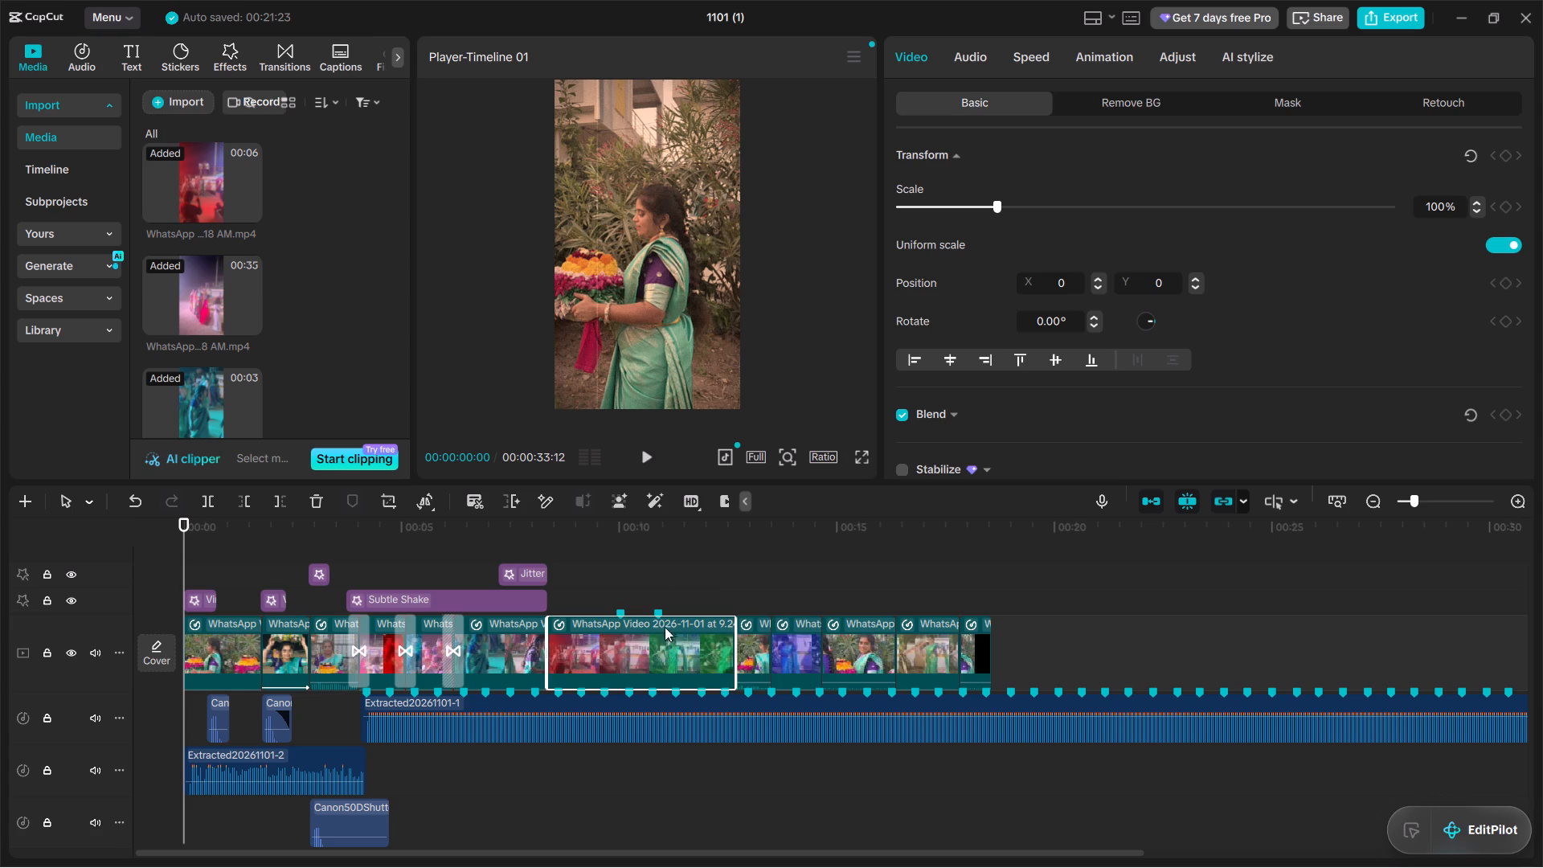
left_click(640, 455)
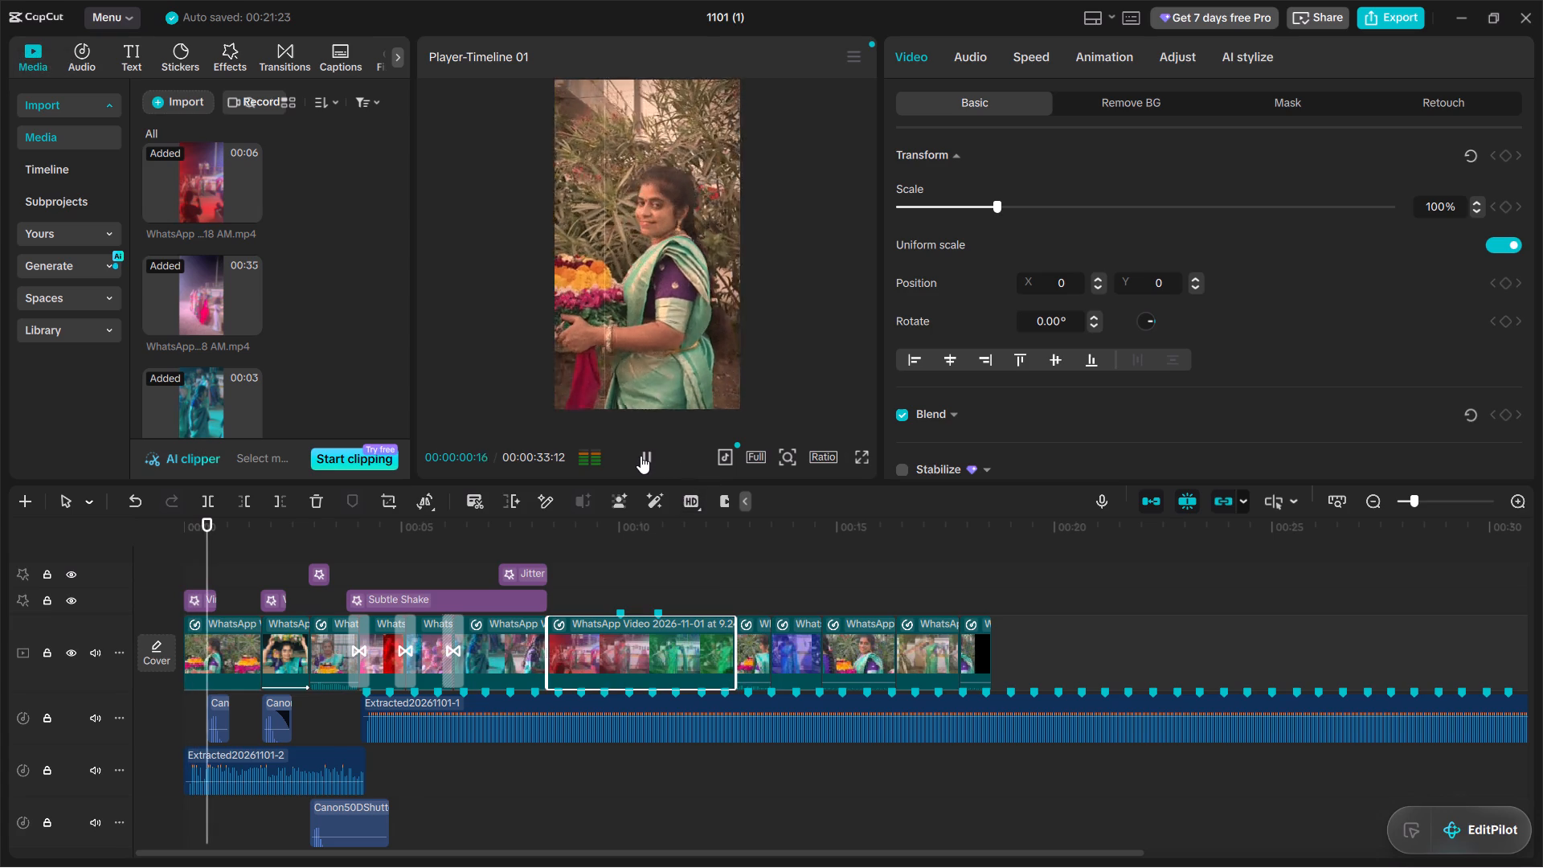
left_click(582, 545)
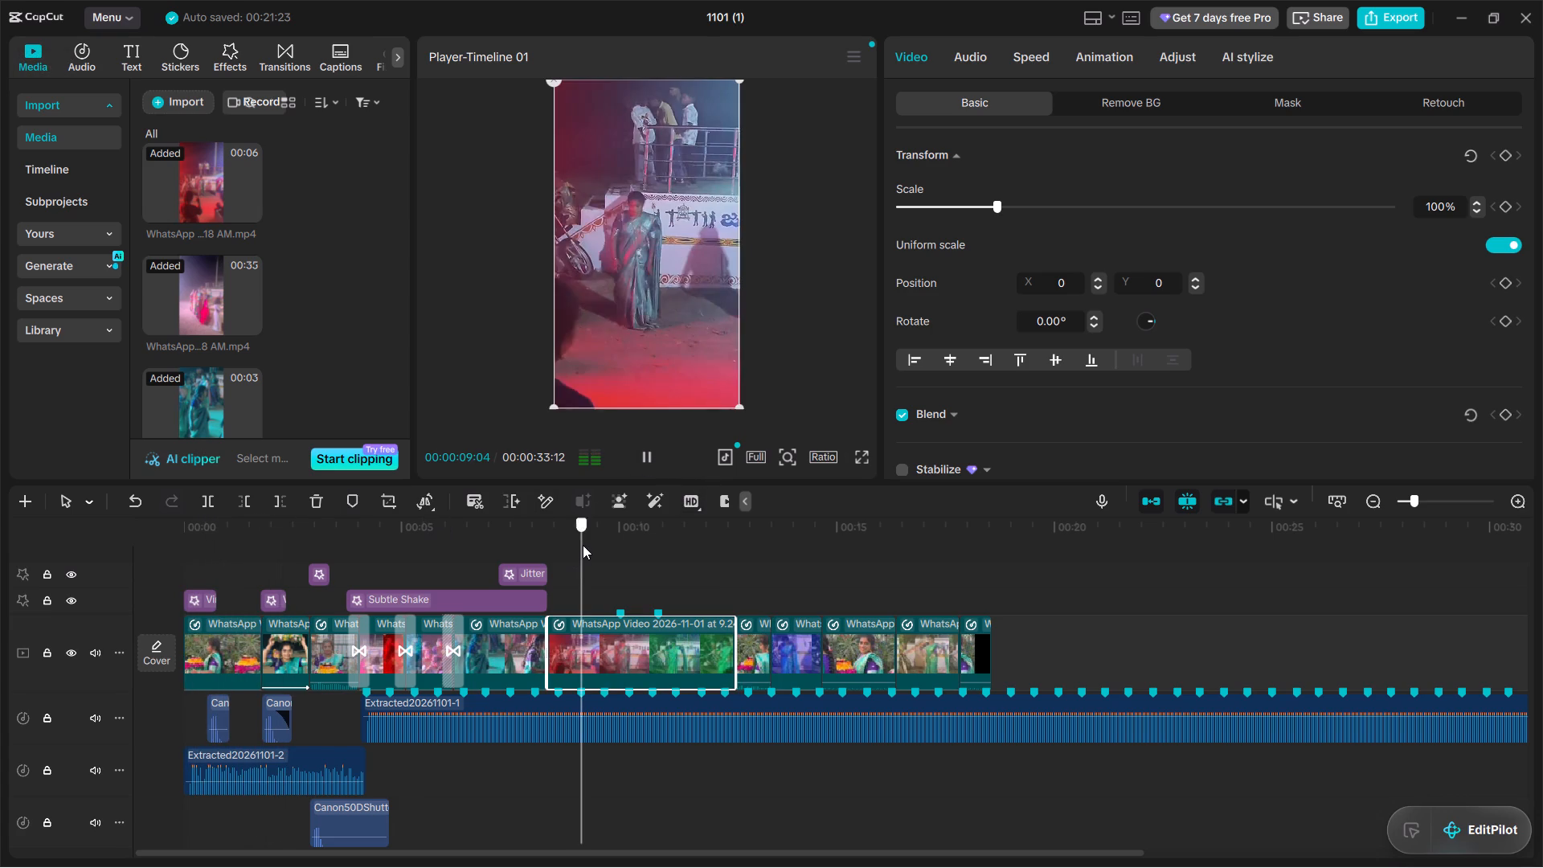
left_click_drag(581, 522, 591, 524)
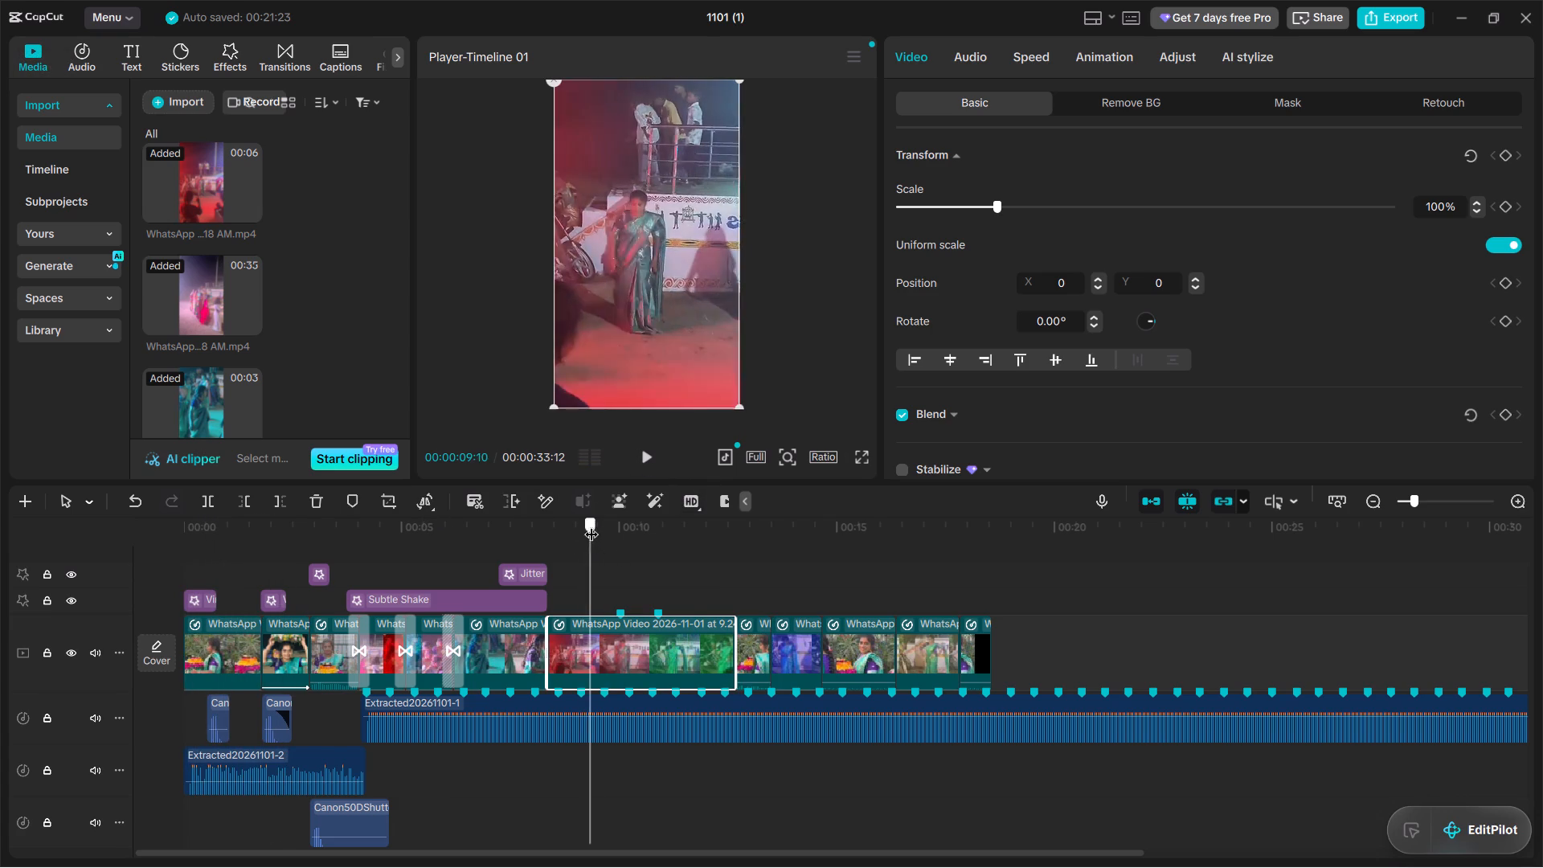
left_click_drag(591, 524, 720, 576)
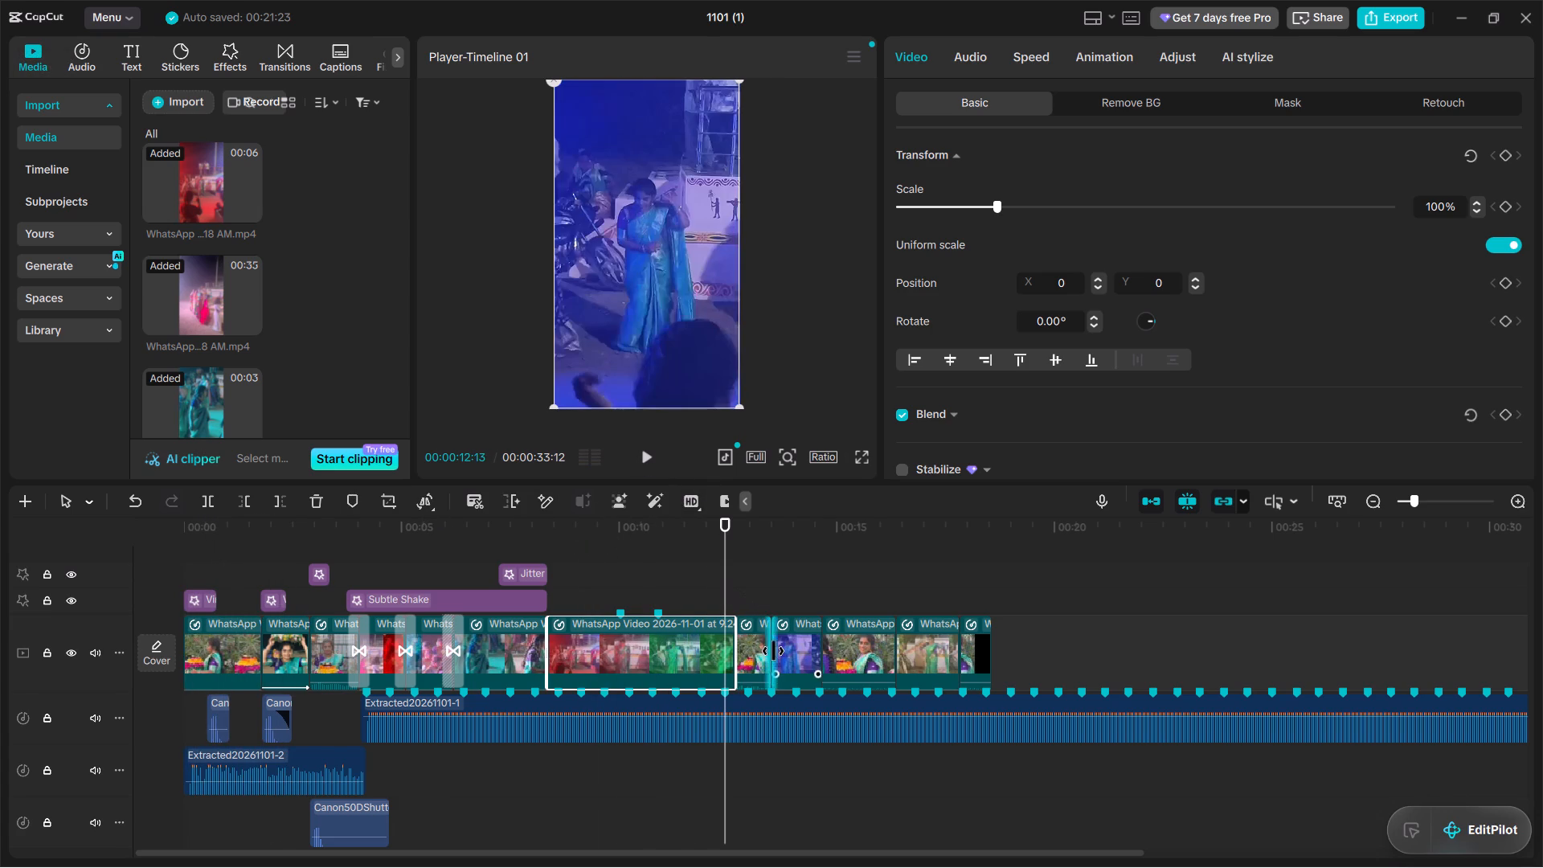
Select the tenth clip and scrub from its start back into the short eighth clip, at 00:00:13:06.
left_click(857, 648)
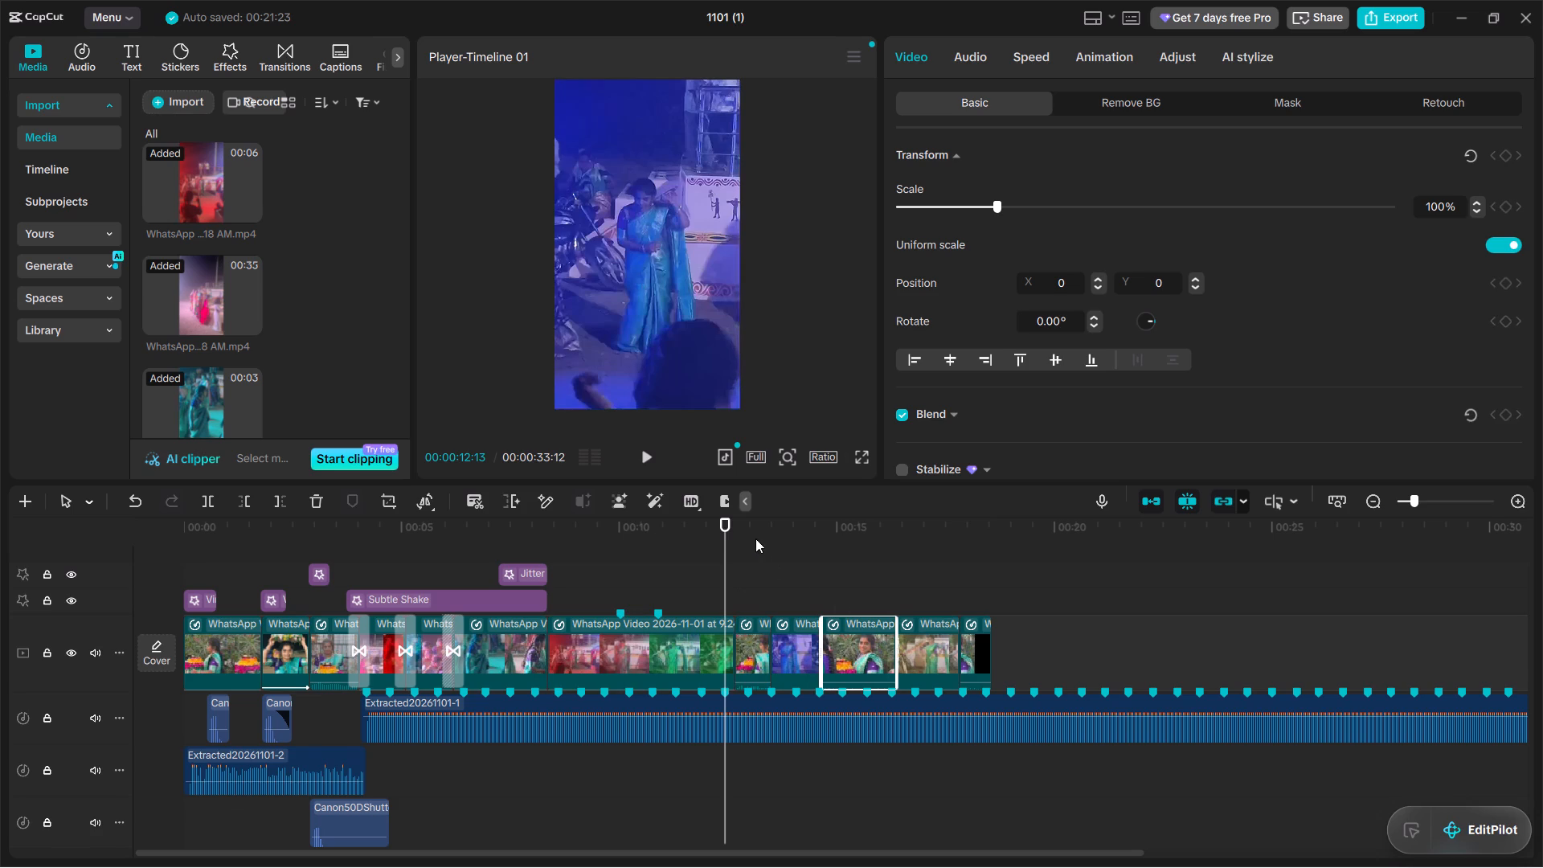
left_click_drag(718, 526, 829, 616)
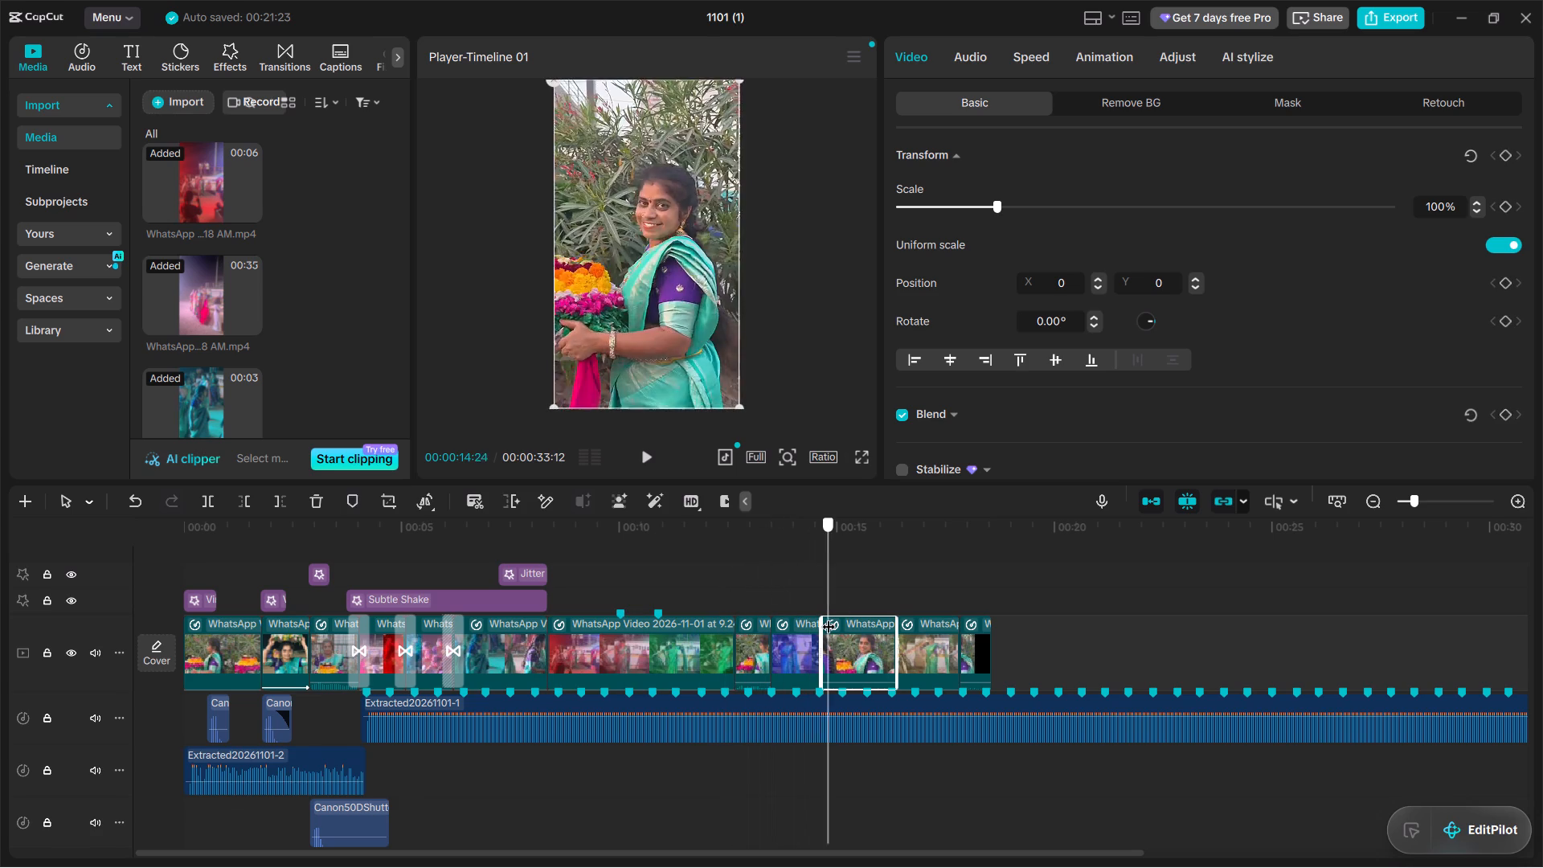
left_click_drag(829, 616, 758, 649)
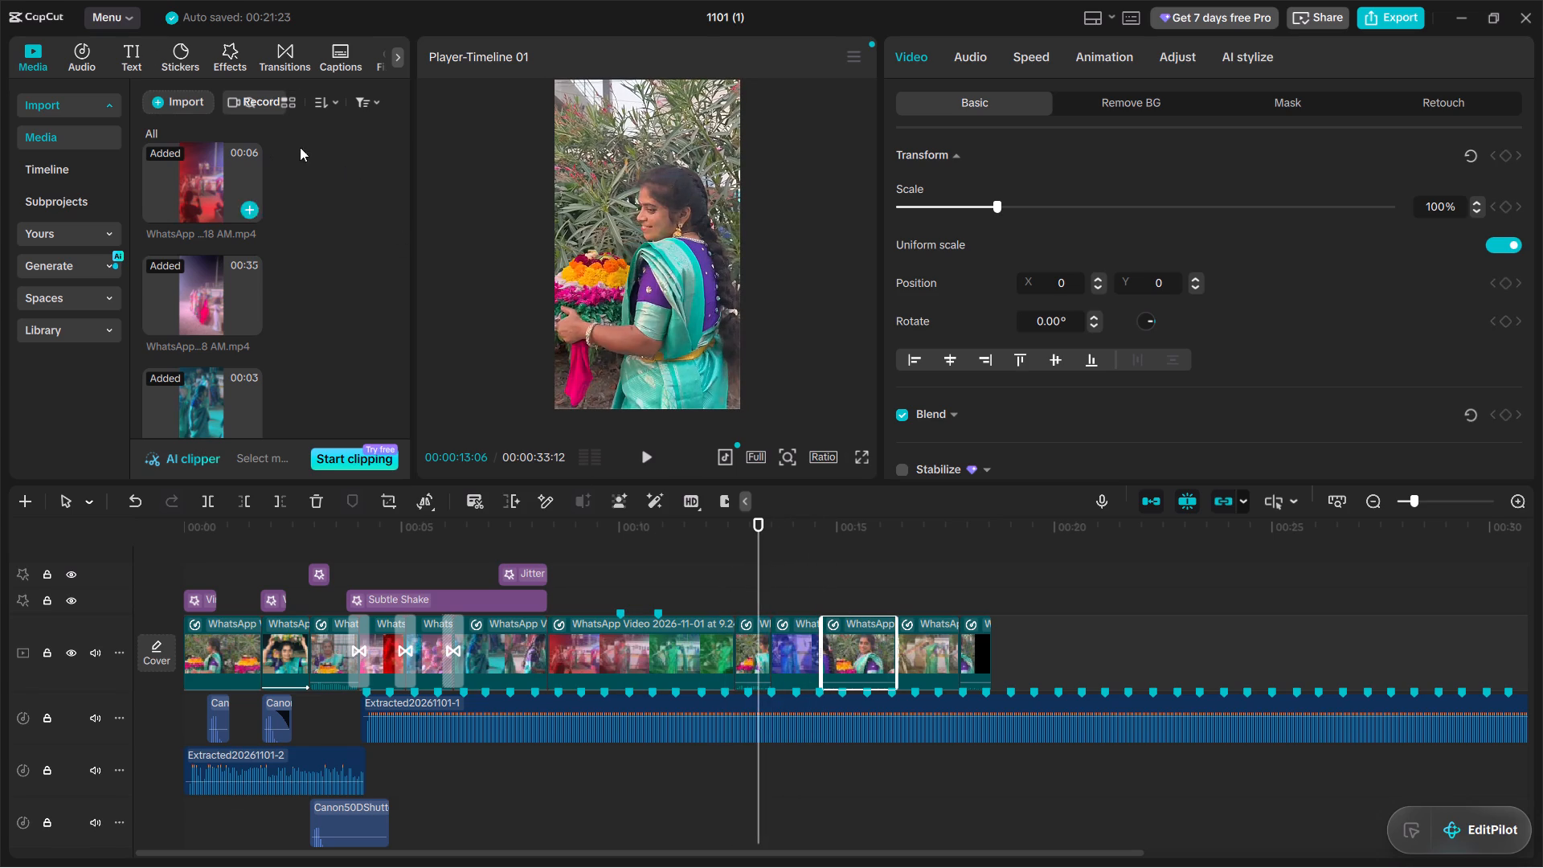
Open the filters library at its featured filters.
scroll(348, 56, "up", 1)
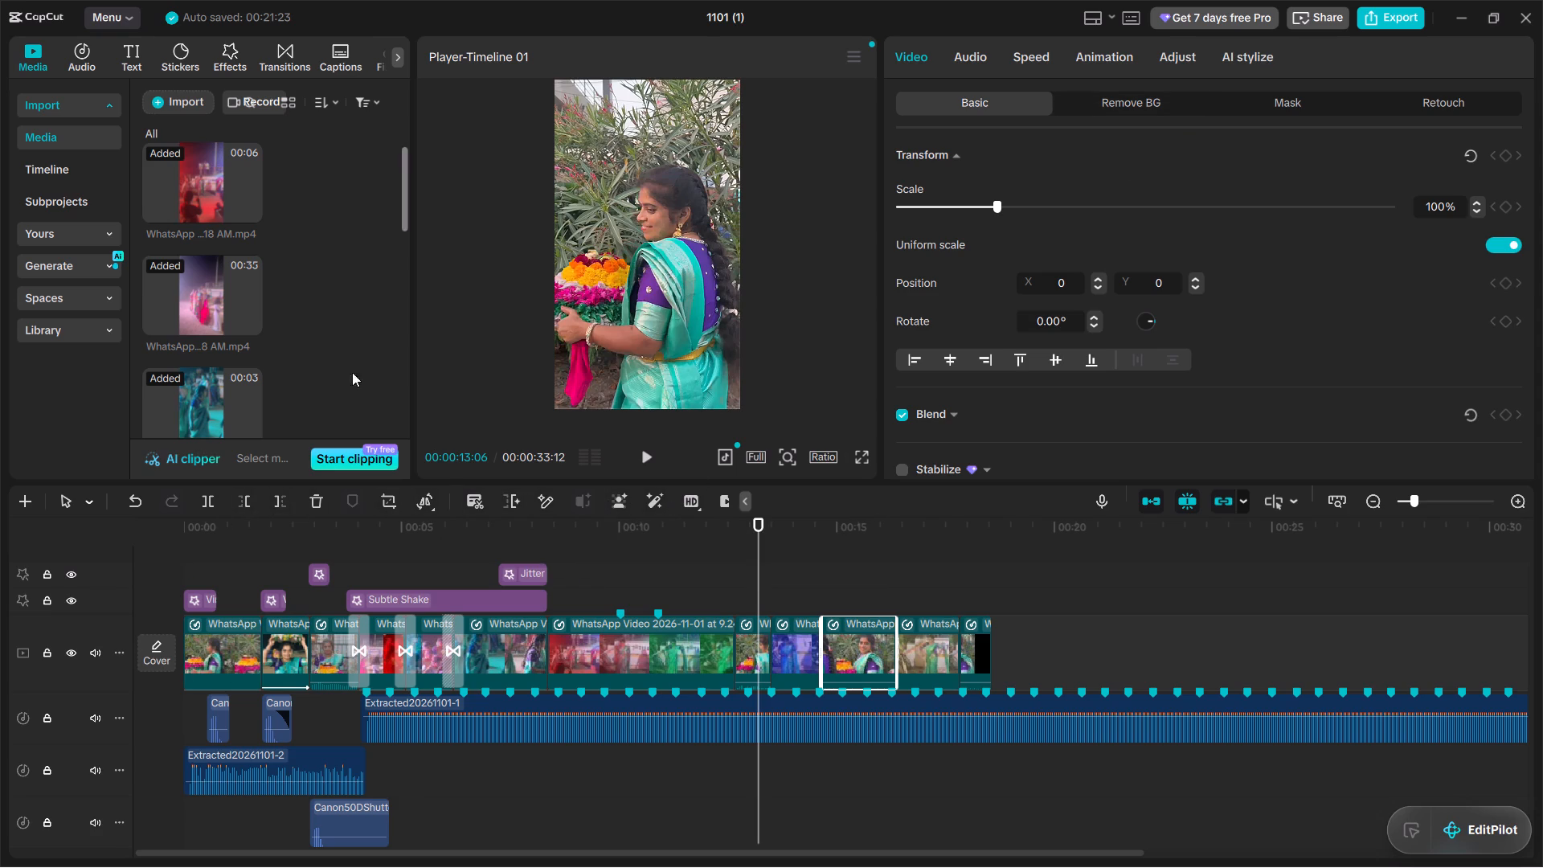
left_click(395, 59)
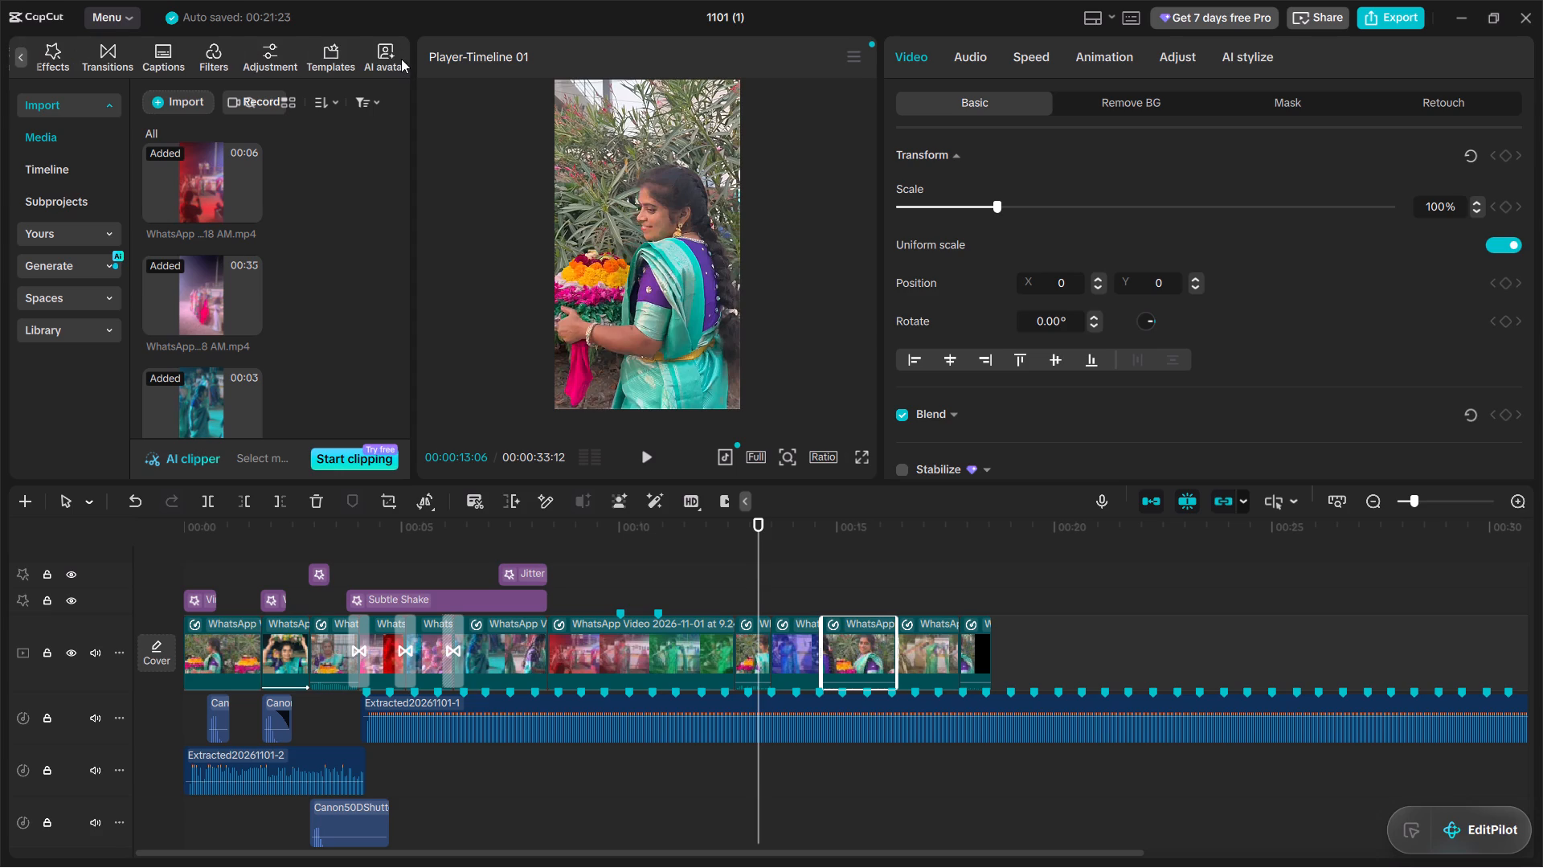
left_click(216, 48)
left_click(211, 56)
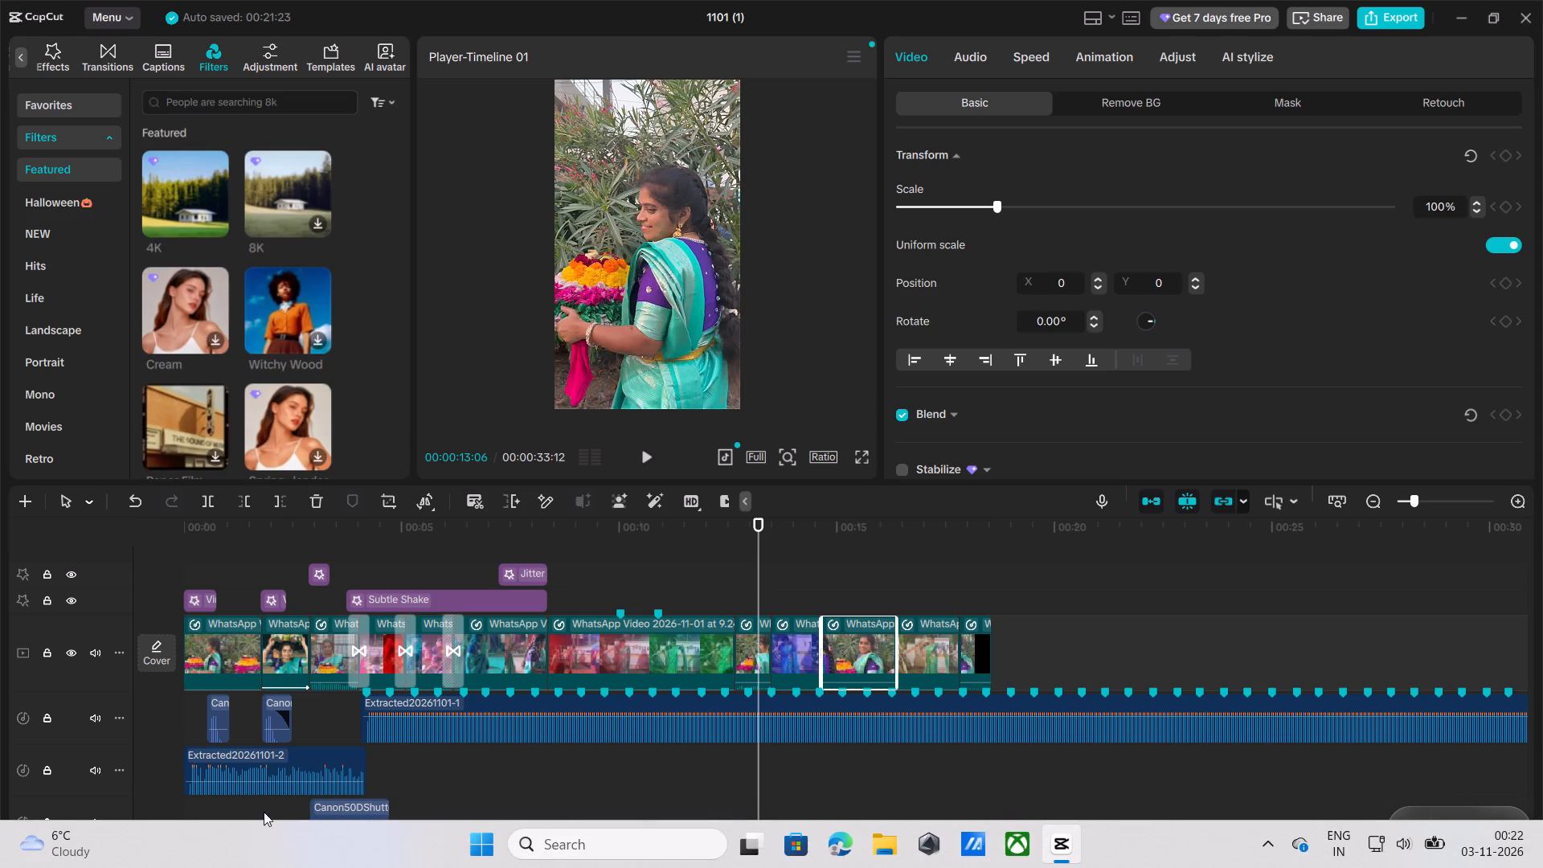
Launch the Kuro app from the recent system searches.
left_click(604, 851)
left_click(728, 411)
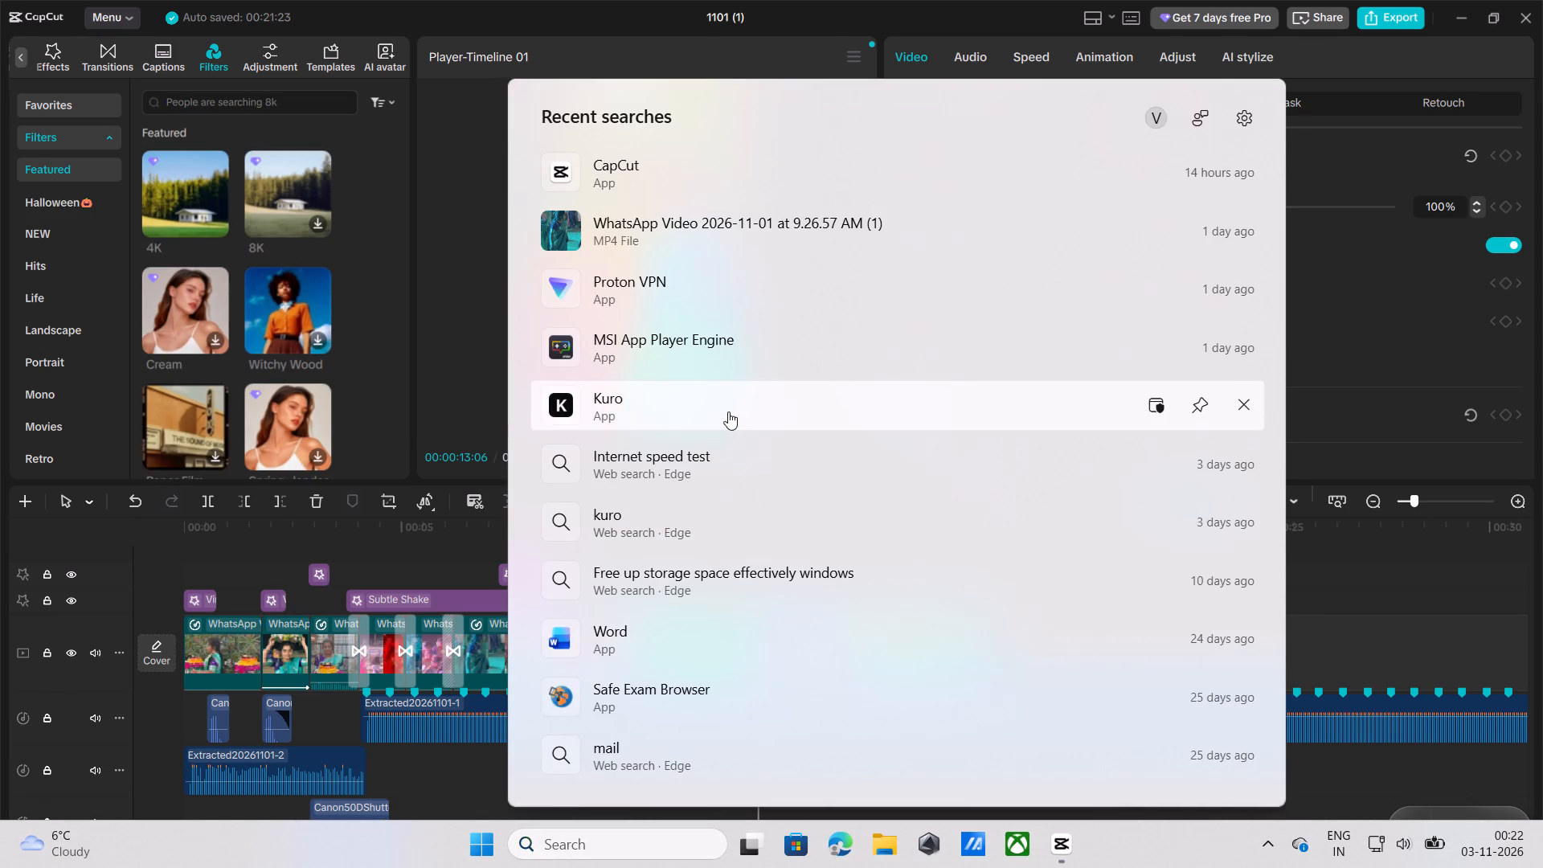
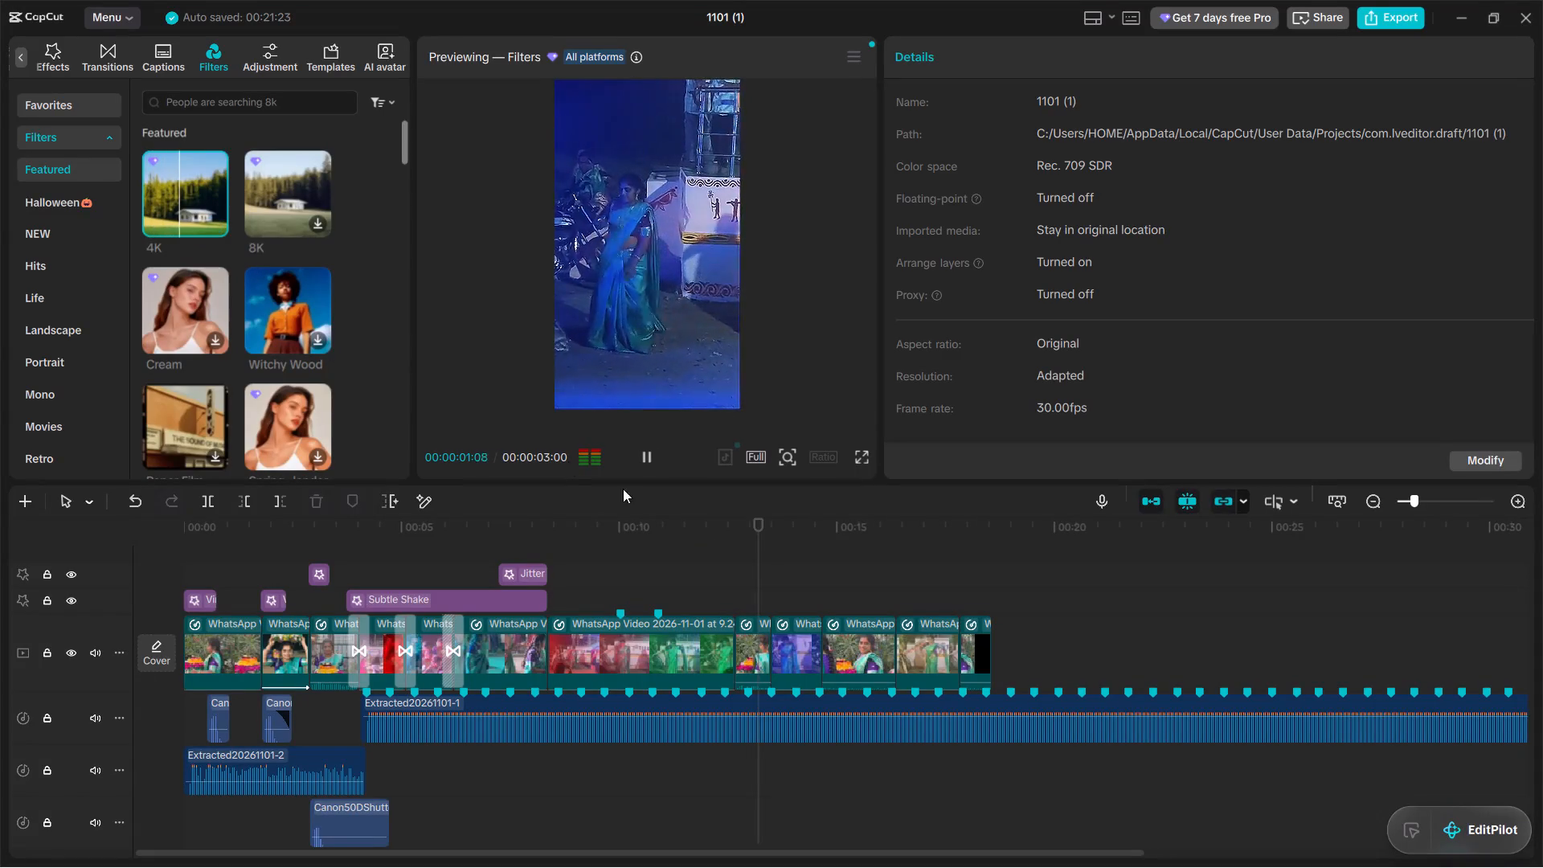
Preview the featured 4K and 8K filters on the montage and compare their looks, pausing playback between them.
left_click(645, 453)
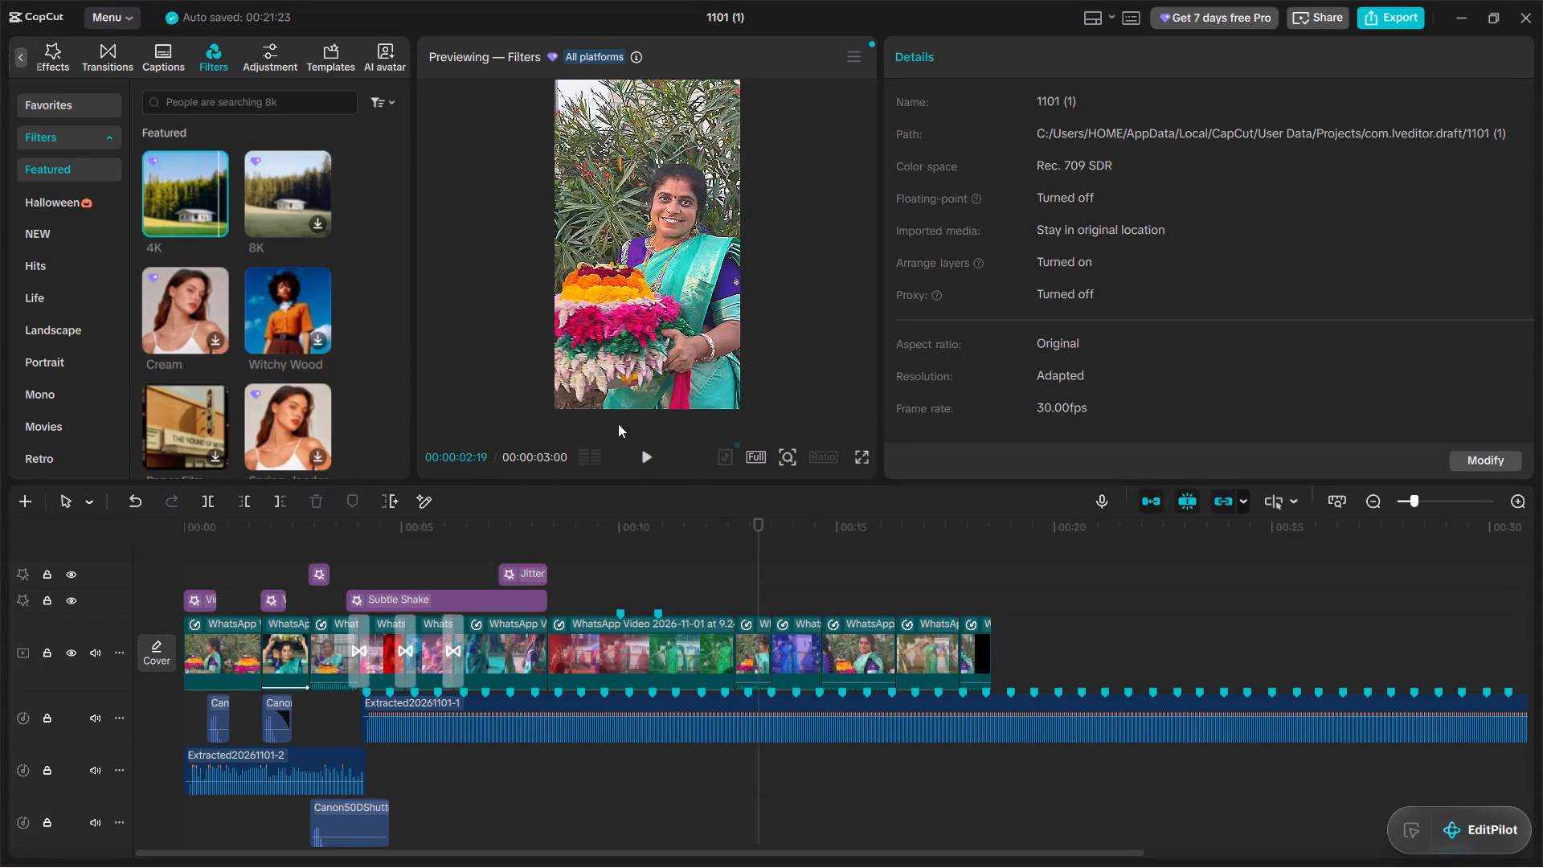
left_click(256, 199)
left_click(645, 452)
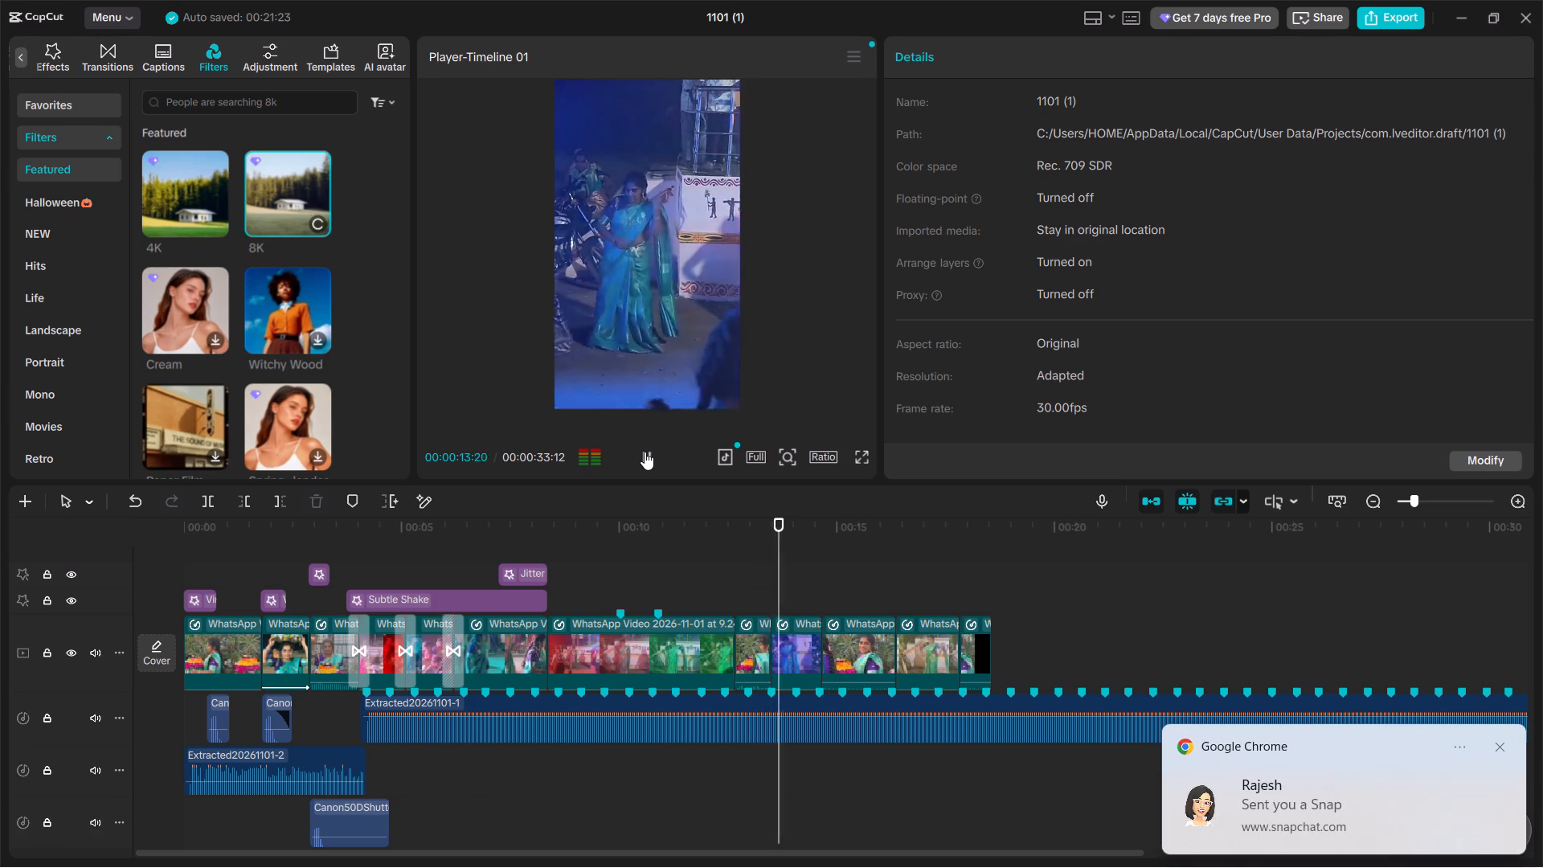
left_click(645, 452)
left_click(645, 452)
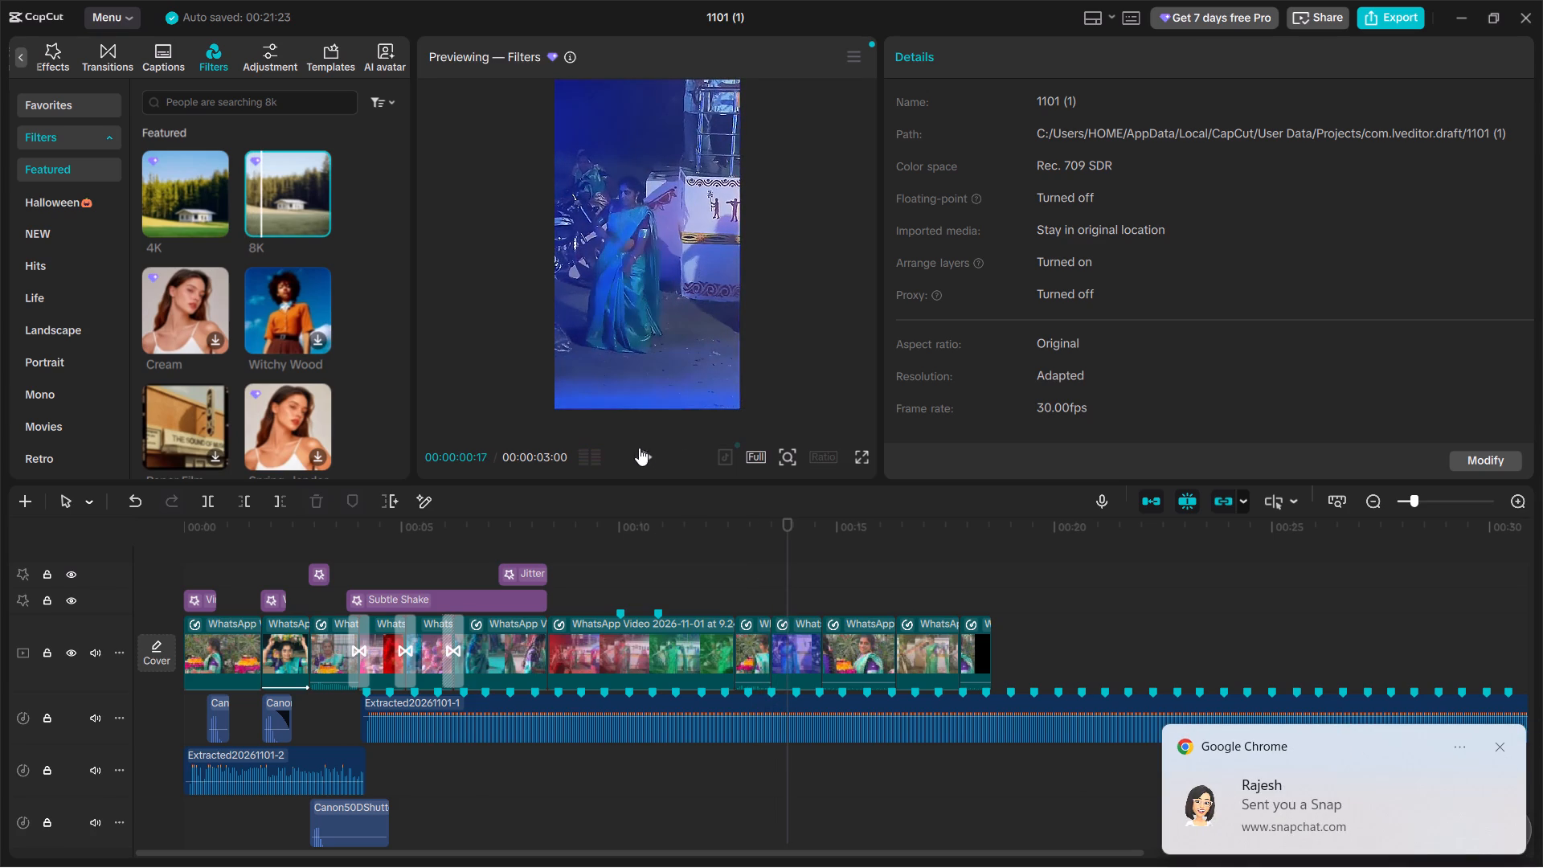
left_click(196, 192)
left_click(645, 461)
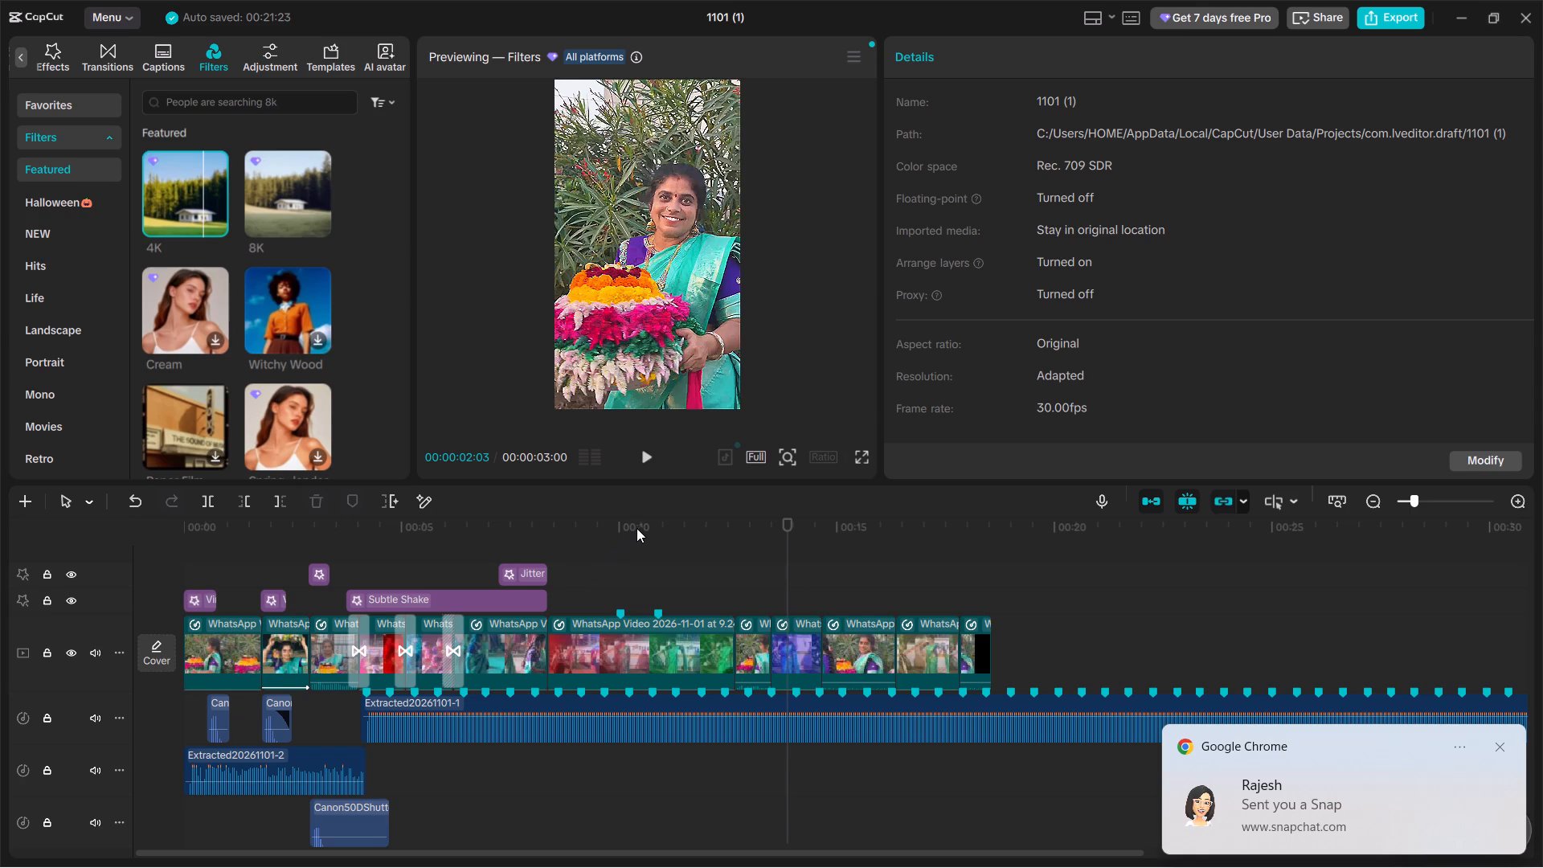
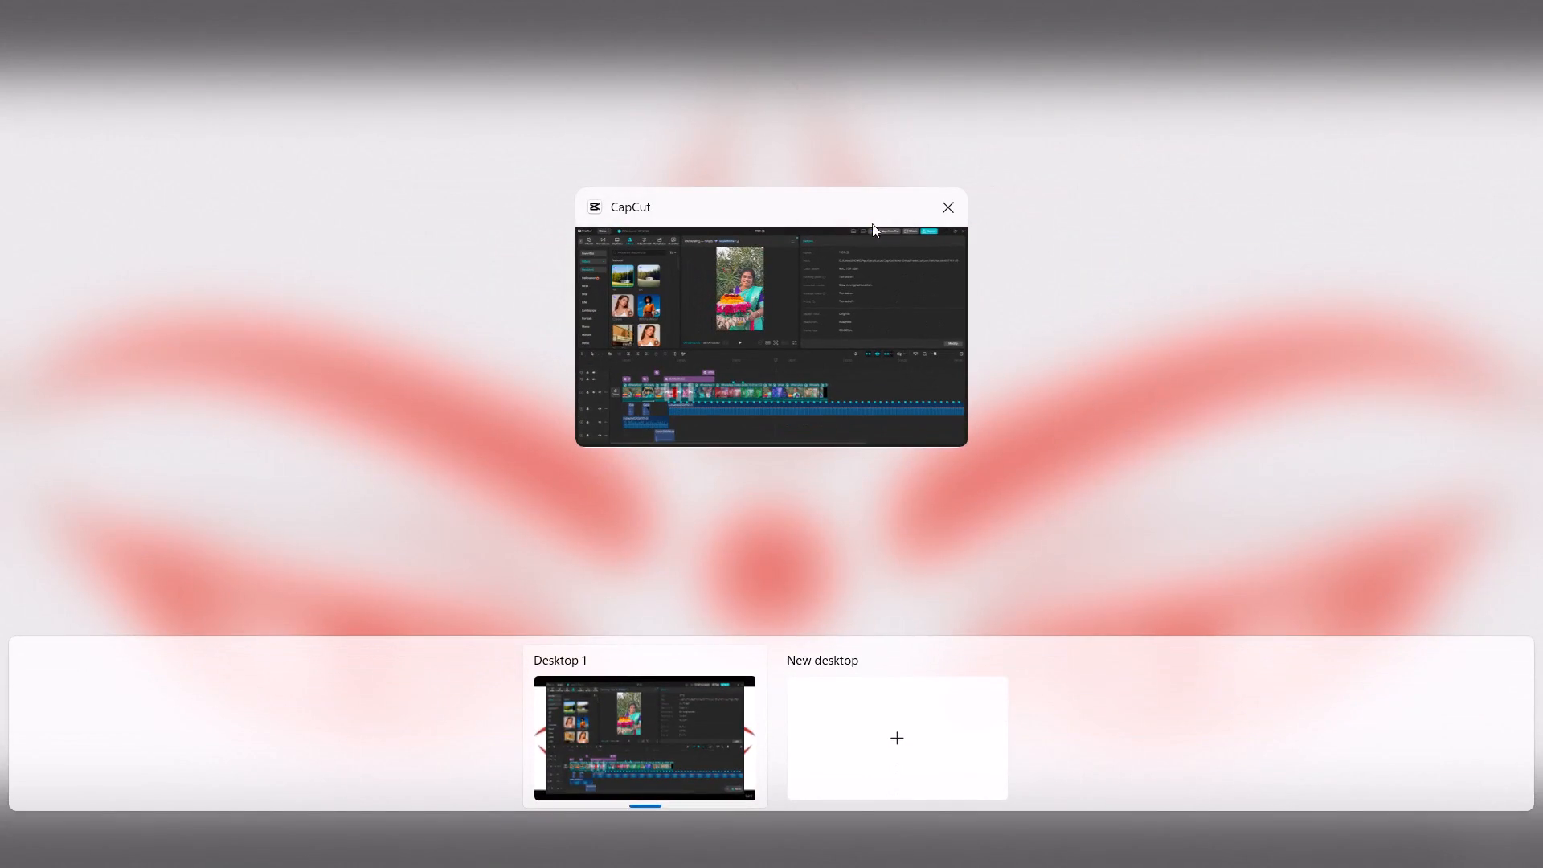
Close the CapCut project editor and the CapCut home window that remains open behind it.
left_click(948, 213)
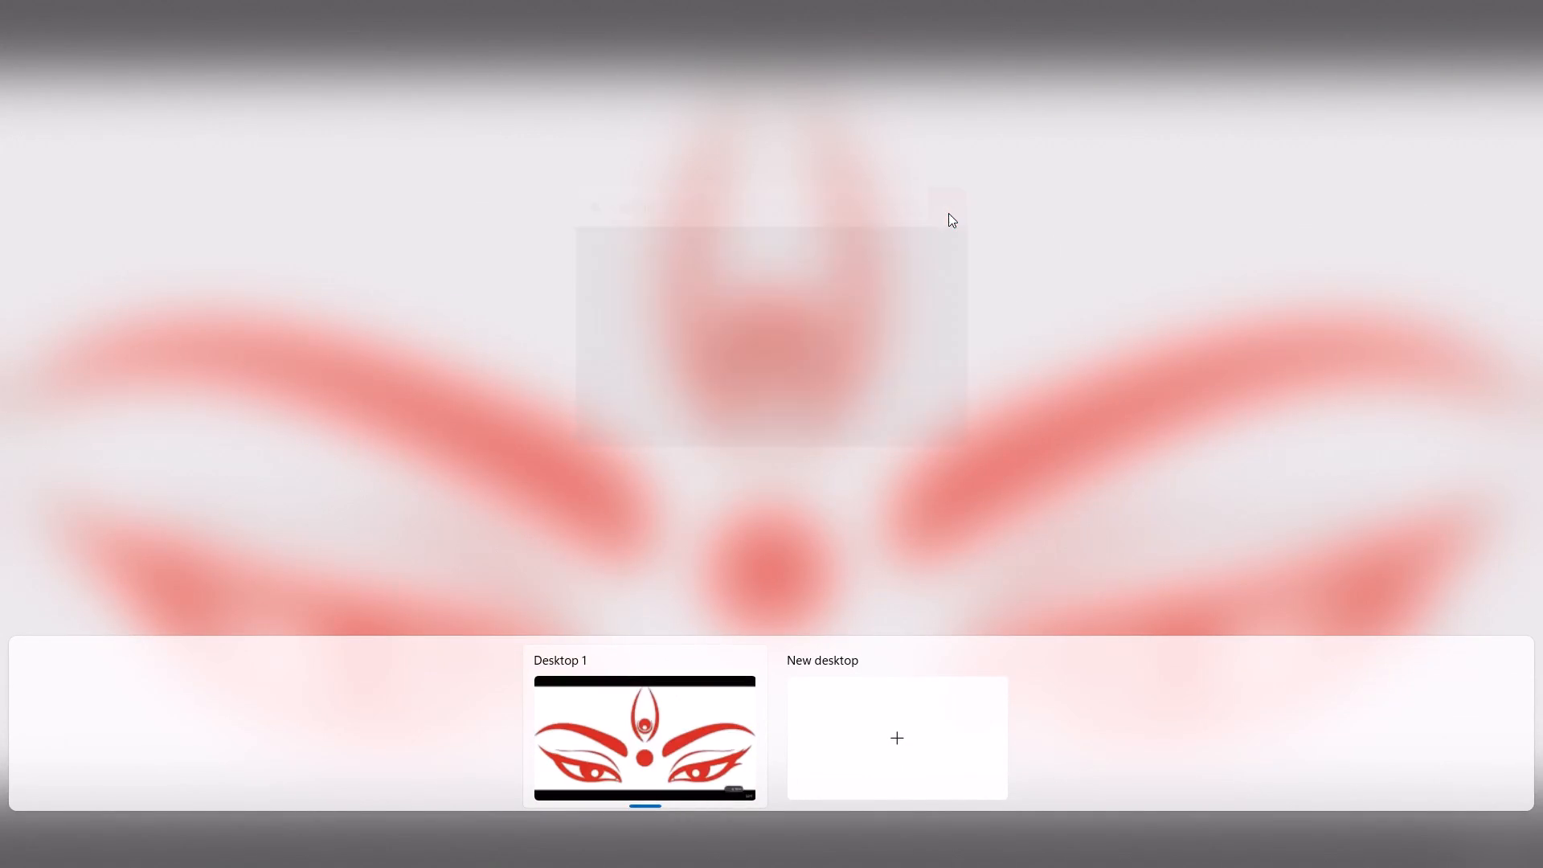
left_click(820, 431)
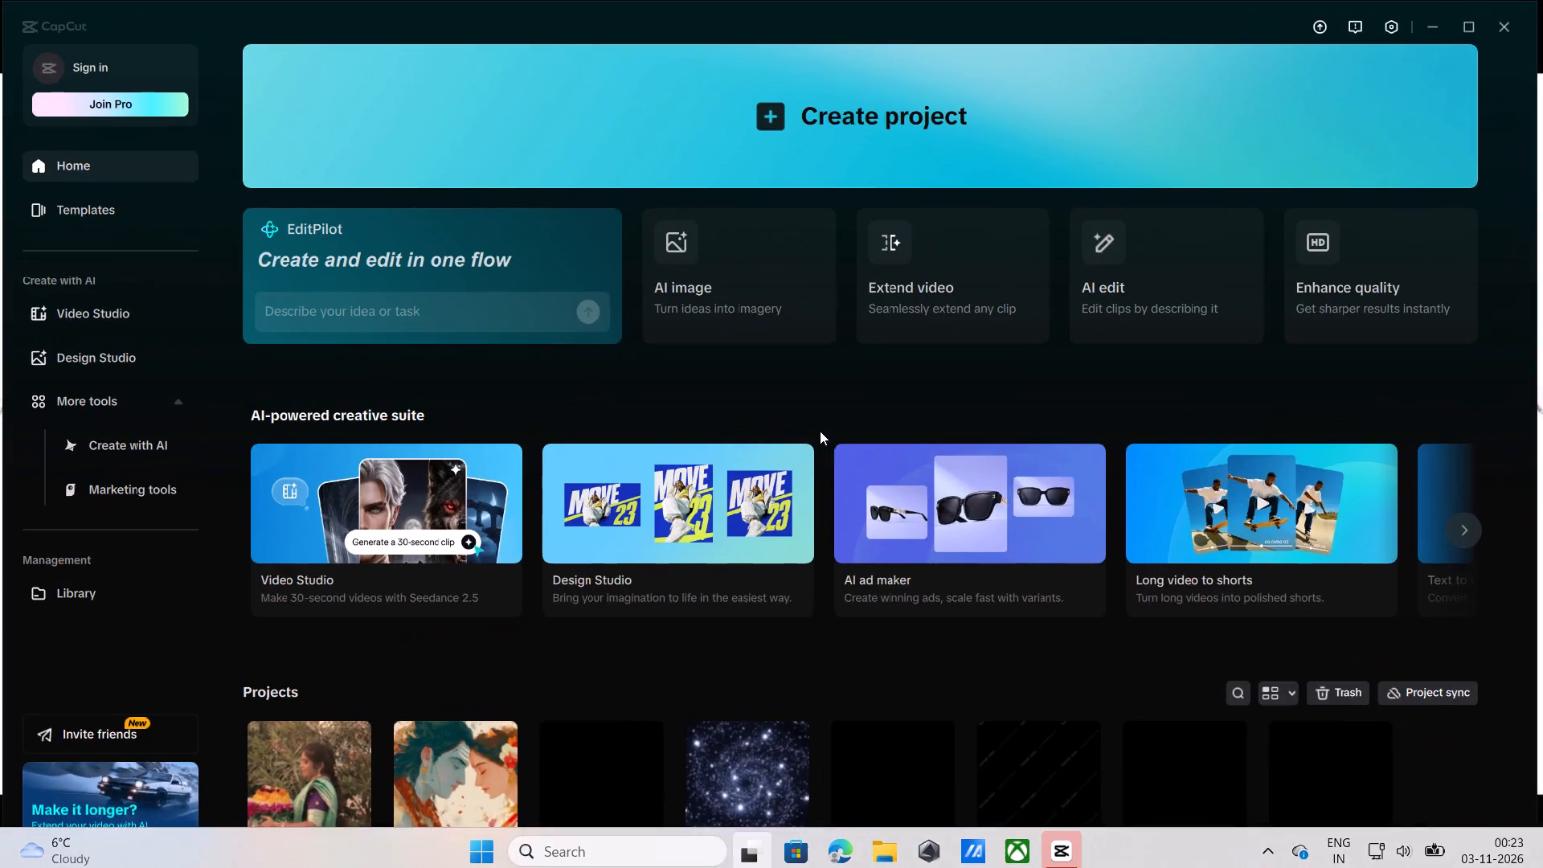
left_click(820, 431)
left_click(955, 207)
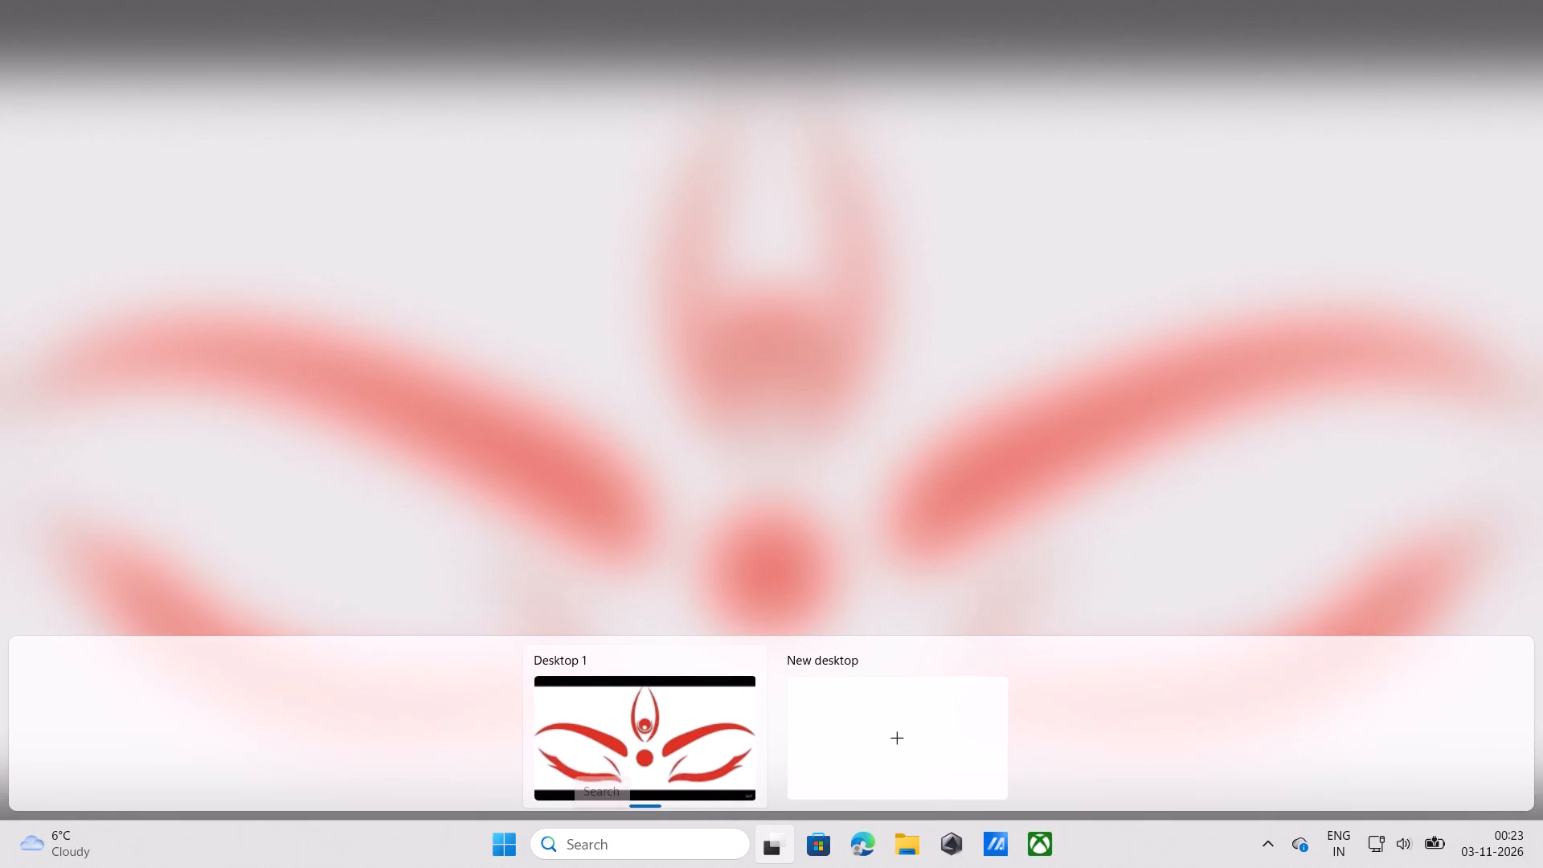
Launch the Kuro app from the recent Windows searches.
left_click(602, 844)
left_click(683, 420)
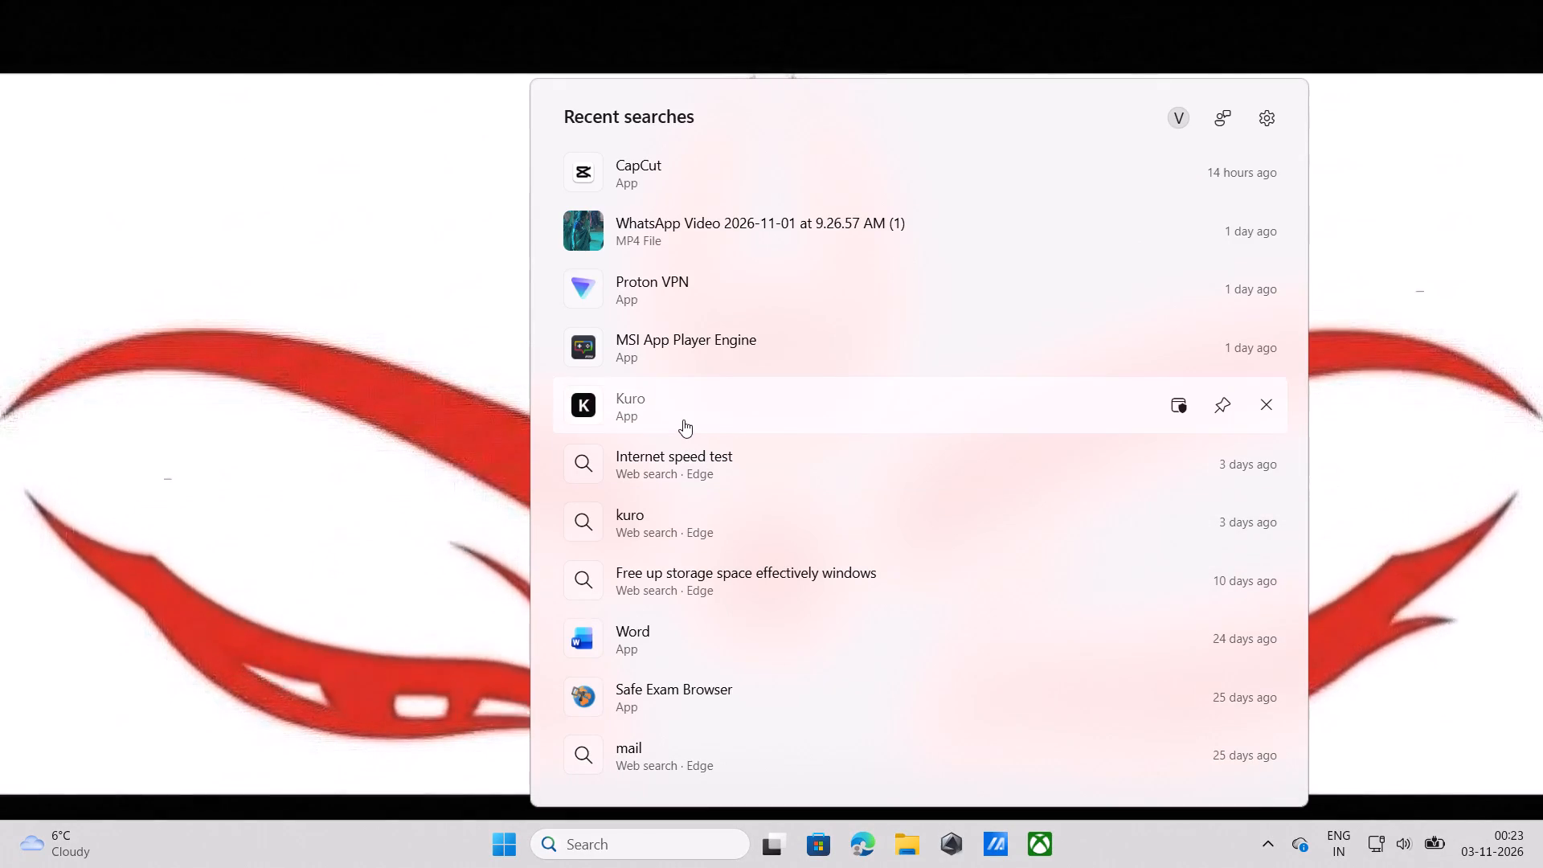